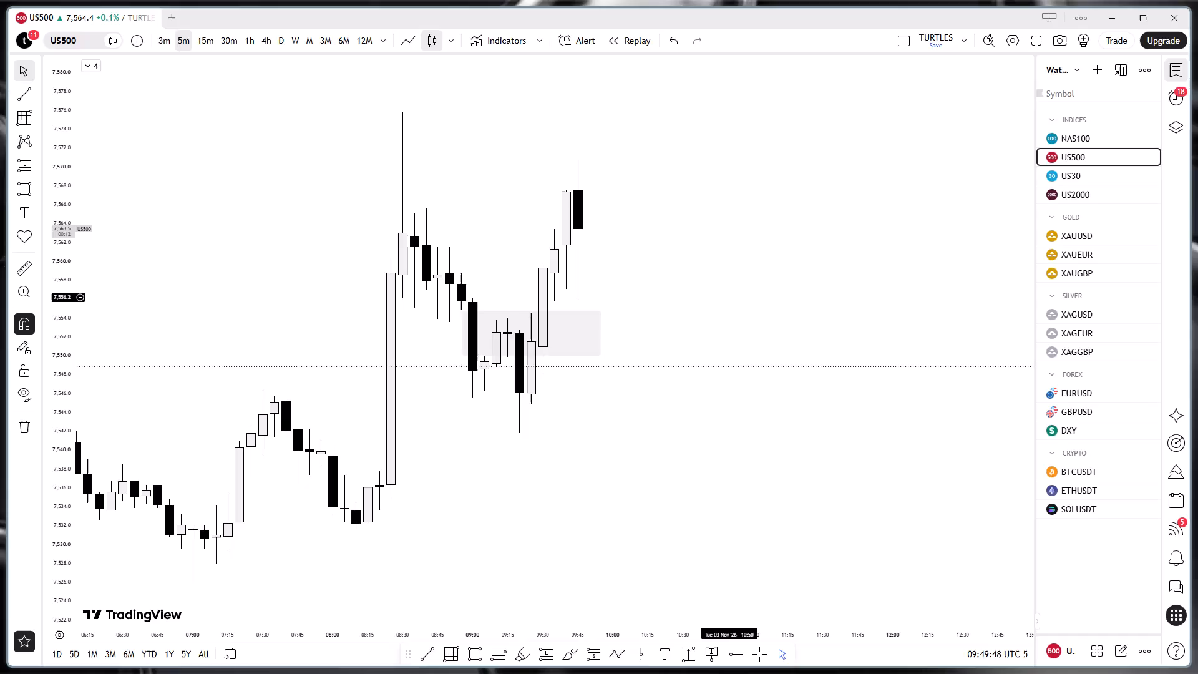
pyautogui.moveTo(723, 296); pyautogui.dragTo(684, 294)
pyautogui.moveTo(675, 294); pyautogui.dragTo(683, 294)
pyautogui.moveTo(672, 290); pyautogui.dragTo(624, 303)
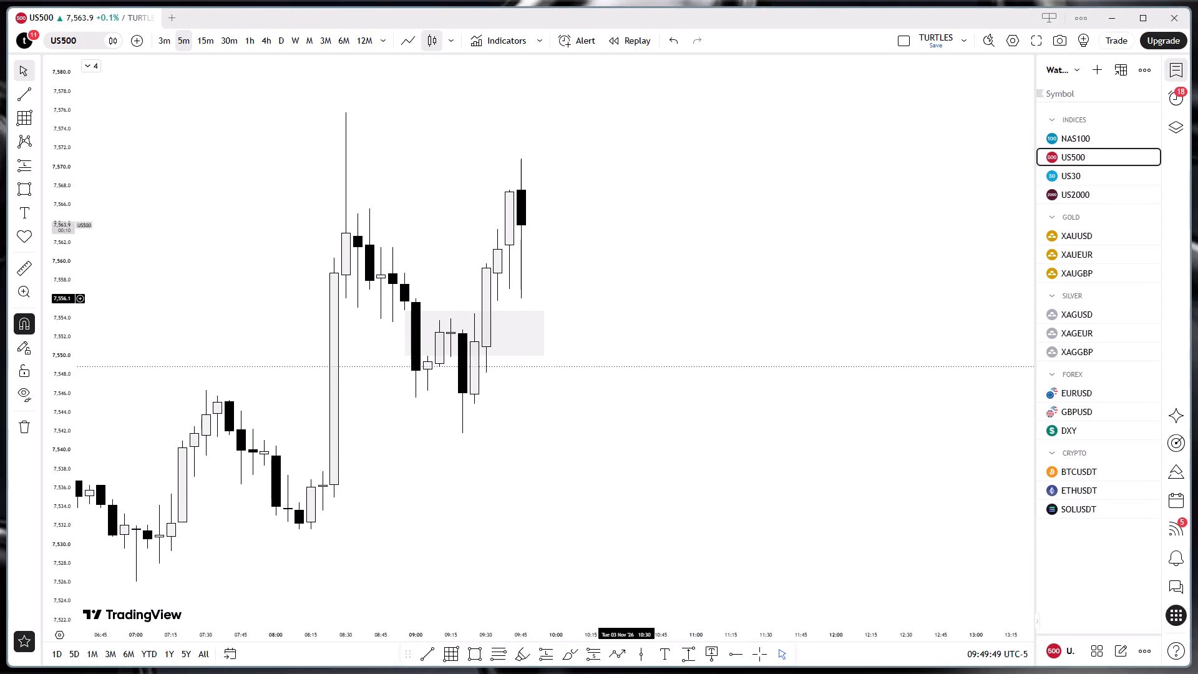
# Open the DXY chart from the watchlist on the 4-hour timeframe.
pyautogui.click(1094, 421)
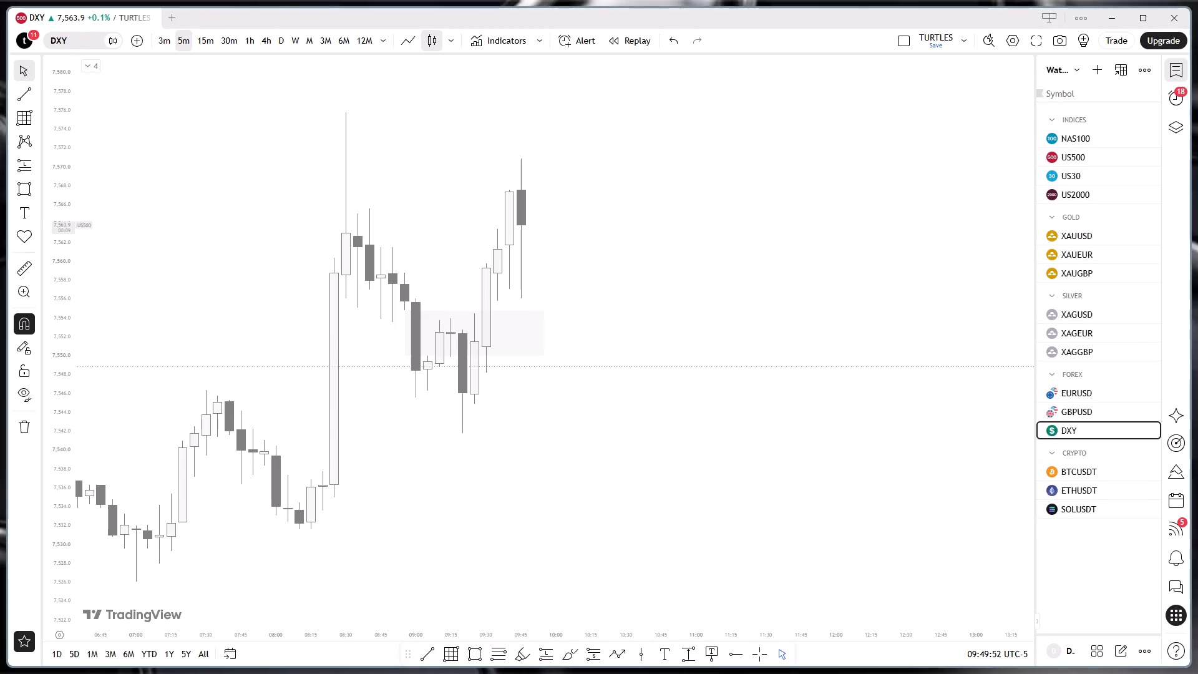
pyautogui.click(265, 37)
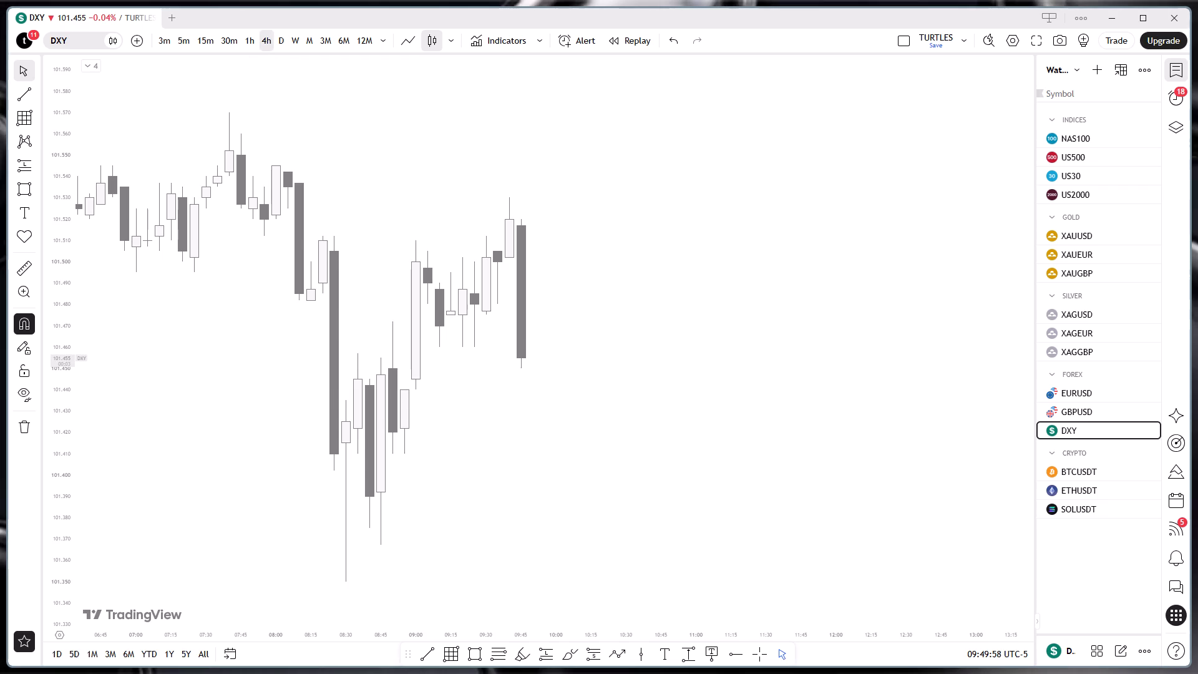
# Move the start point of the long horizontal line onto the 25 September candle low at about 100.53.
pyautogui.moveTo(475, 367); pyautogui.dragTo(633, 351)
pyautogui.scroll(-7, 558, 356)
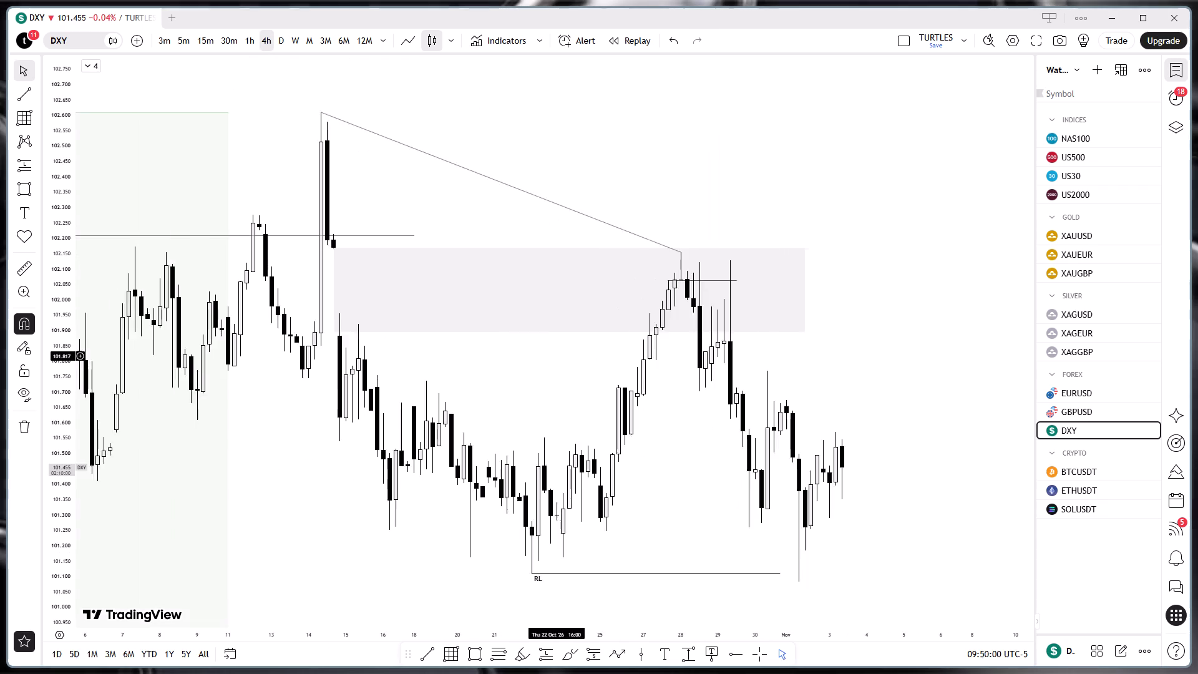
pyautogui.scroll(-4, 558, 356)
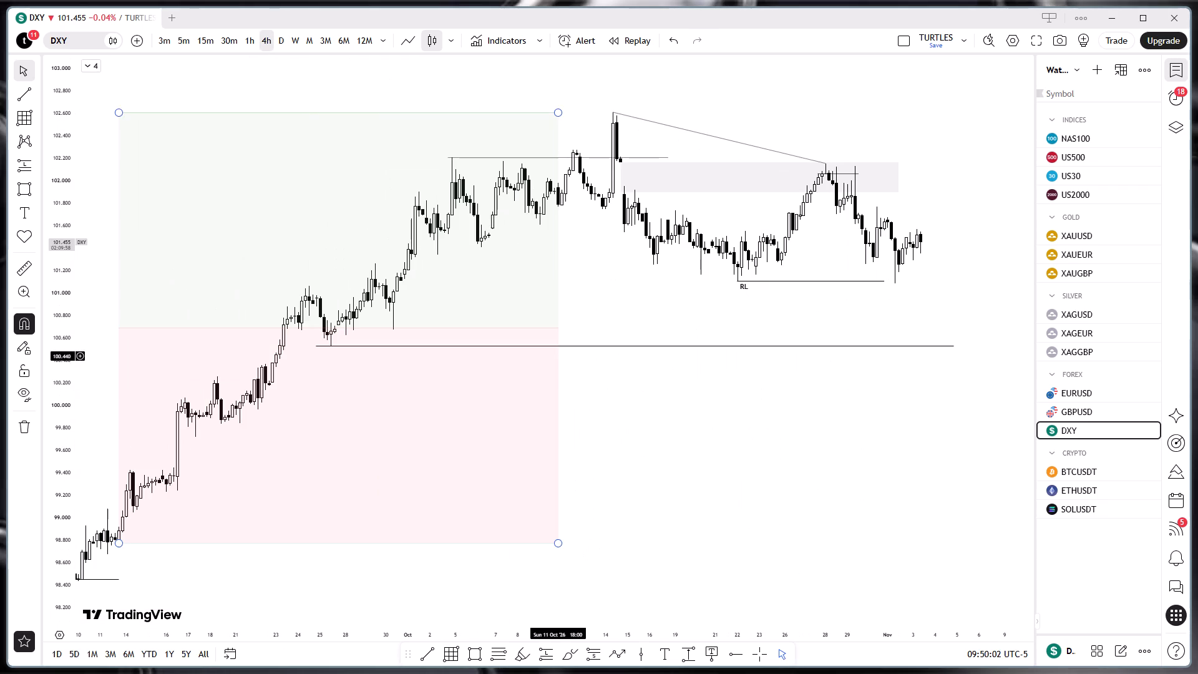
pyautogui.moveTo(314, 343); pyautogui.dragTo(320, 350)
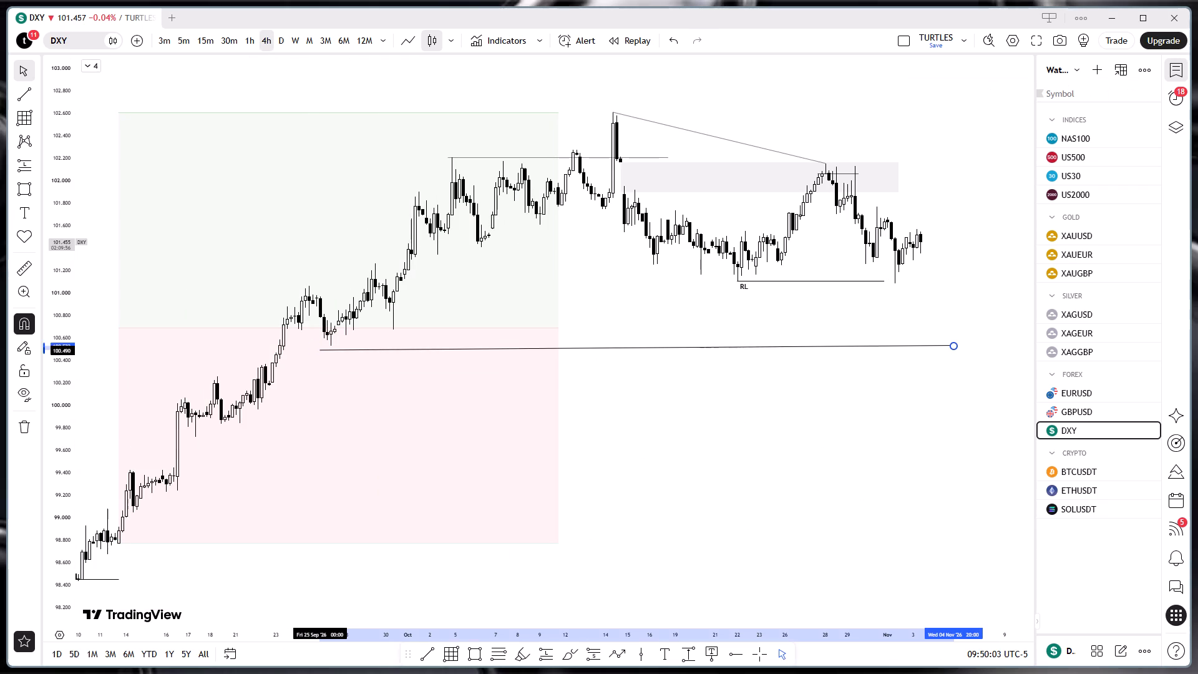
pyautogui.moveTo(320, 350); pyautogui.dragTo(328, 358)
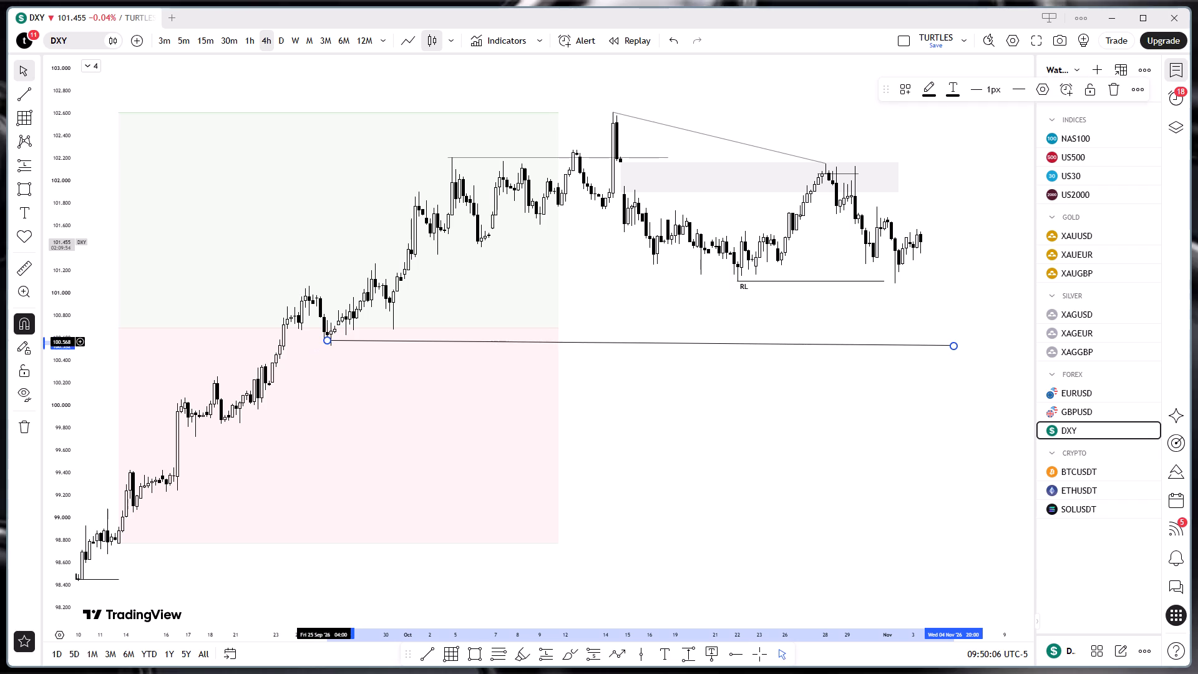
pyautogui.click(322, 341)
pyautogui.moveTo(325, 338); pyautogui.dragTo(330, 350)
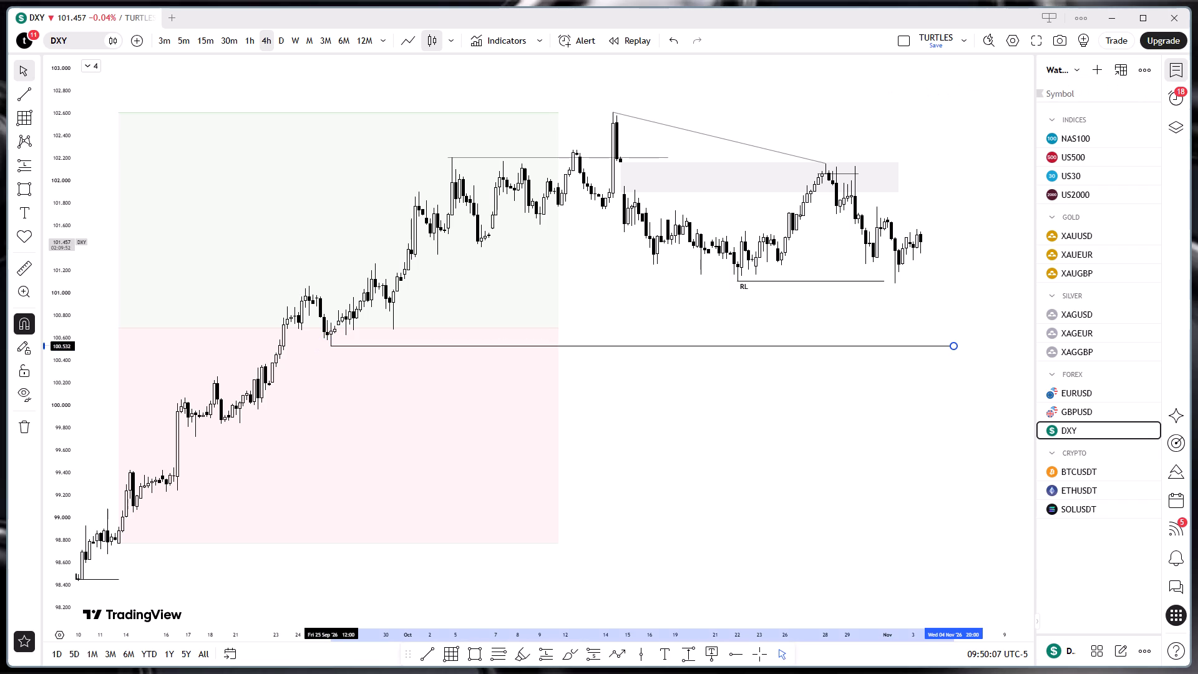
pyautogui.click(373, 312)
# Draw a short horizontal trend line at about 101.54 from the 2 November high to 3 November and apply the "line" template.
pyautogui.scroll(10, 375, 301)
pyautogui.moveTo(453, 350); pyautogui.dragTo(347, 303)
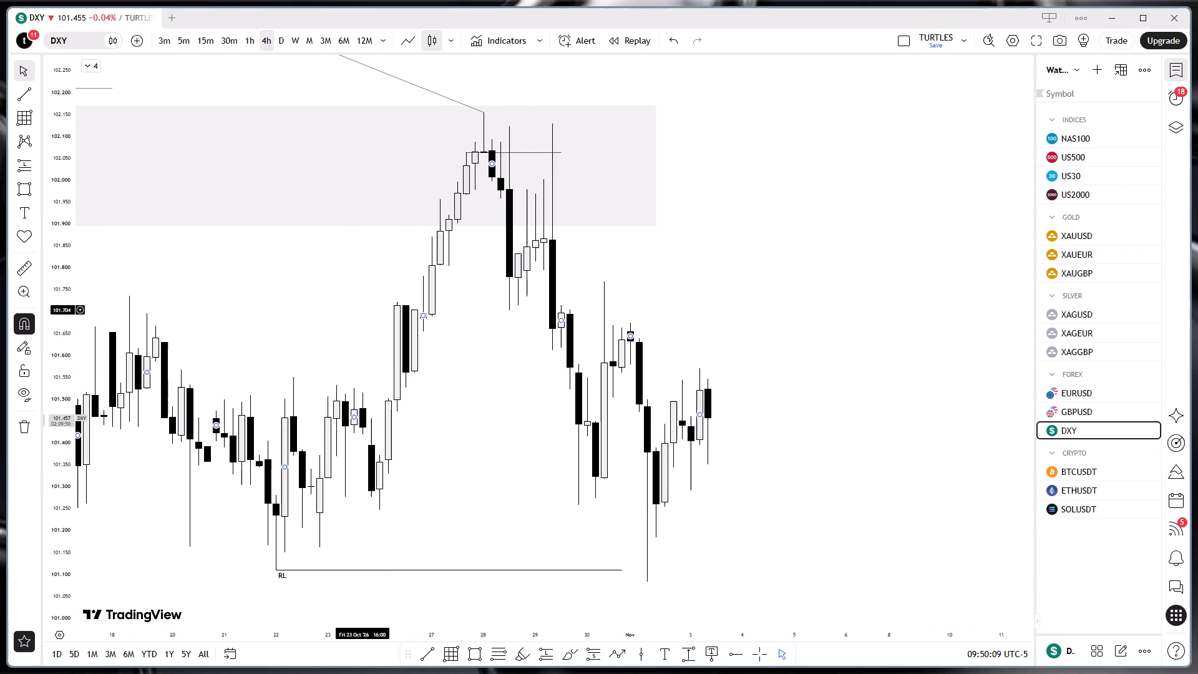
pyautogui.moveTo(482, 379); pyautogui.dragTo(450, 366)
pyautogui.moveTo(459, 407); pyautogui.dragTo(444, 401)
pyautogui.moveTo(695, 477); pyautogui.dragTo(676, 470)
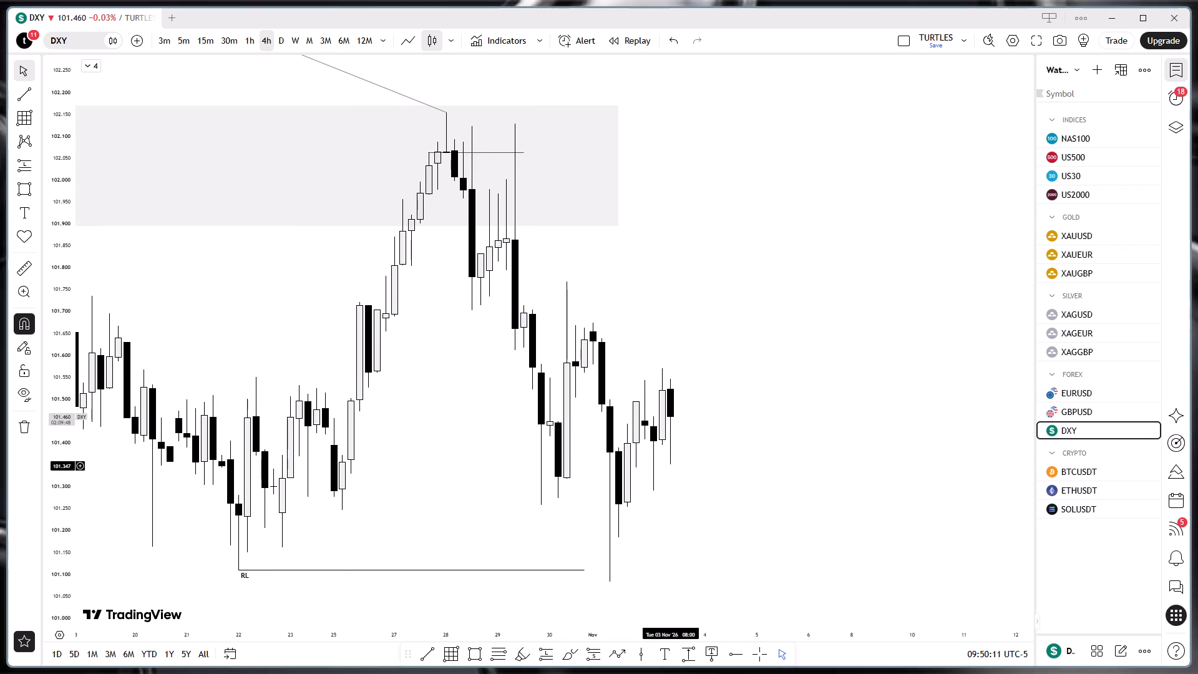
pyautogui.click(424, 659)
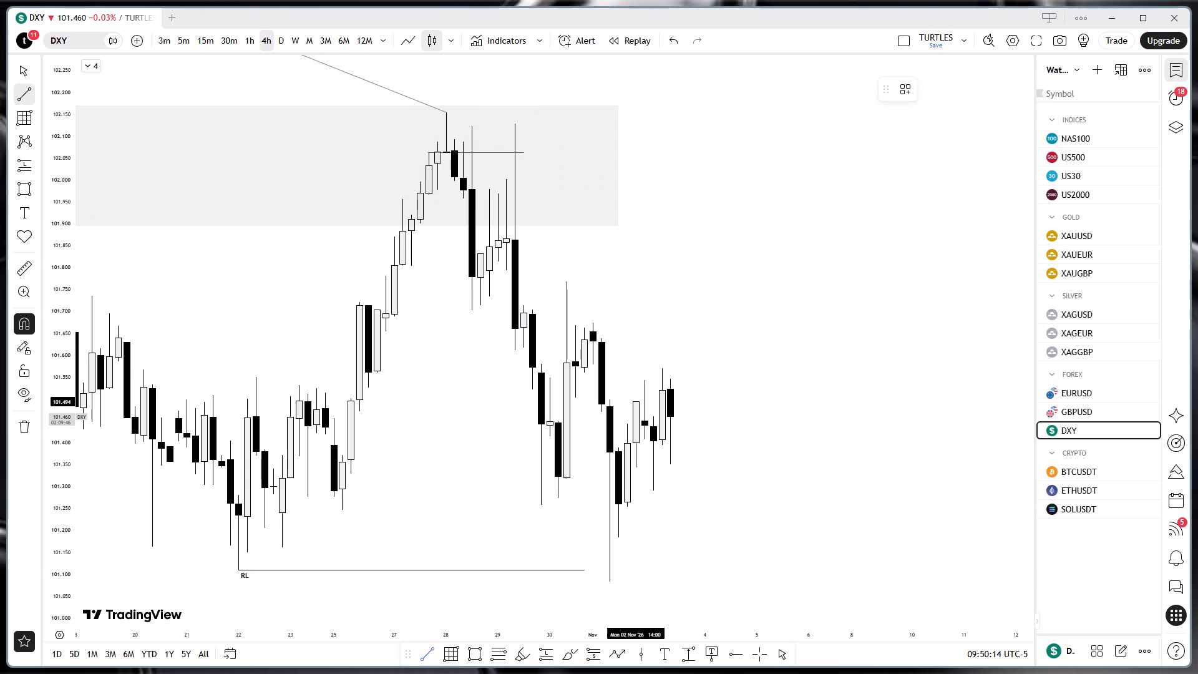
pyautogui.click(642, 381)
pyautogui.keyDown('shift'); pyautogui.click(687, 377); pyautogui.keyUp('shift')
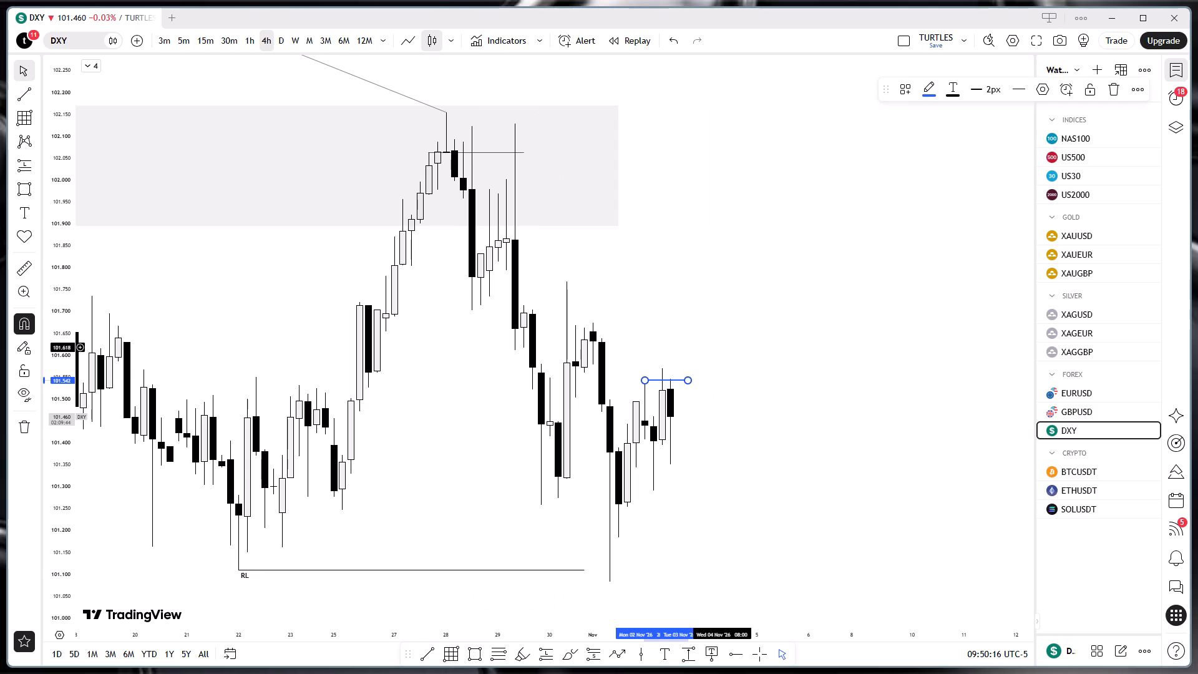
pyautogui.click(906, 92)
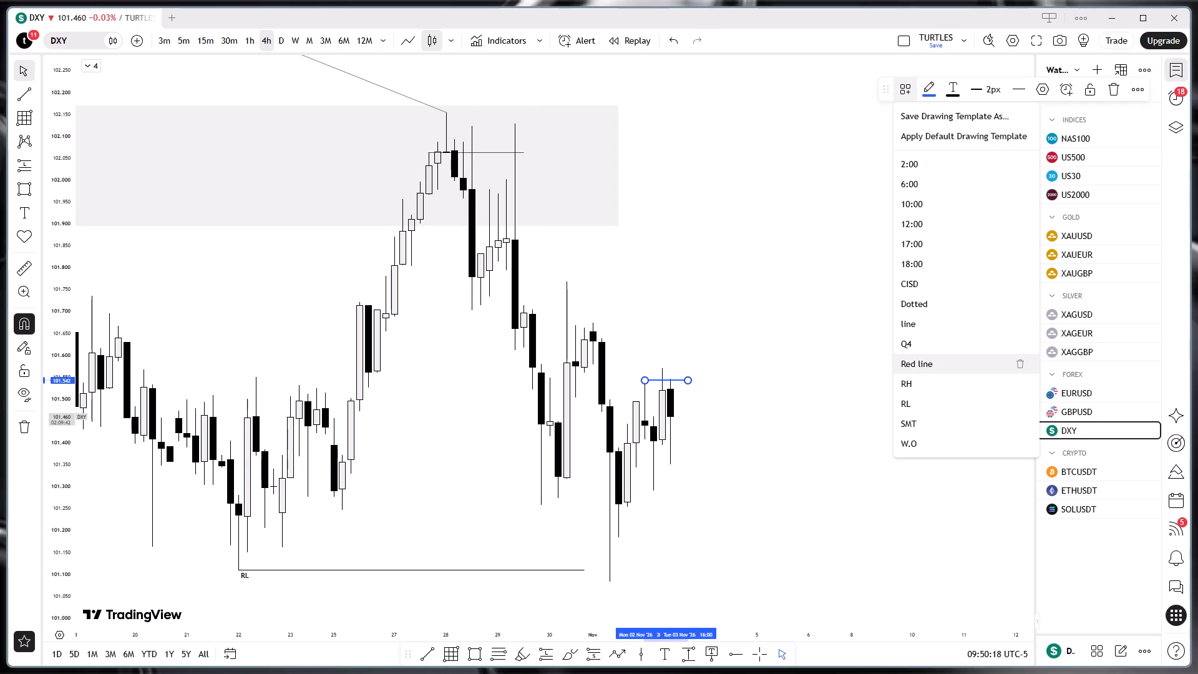
pyautogui.click(924, 325)
pyautogui.click(817, 374)
pyautogui.moveTo(773, 464); pyautogui.dragTo(777, 449)
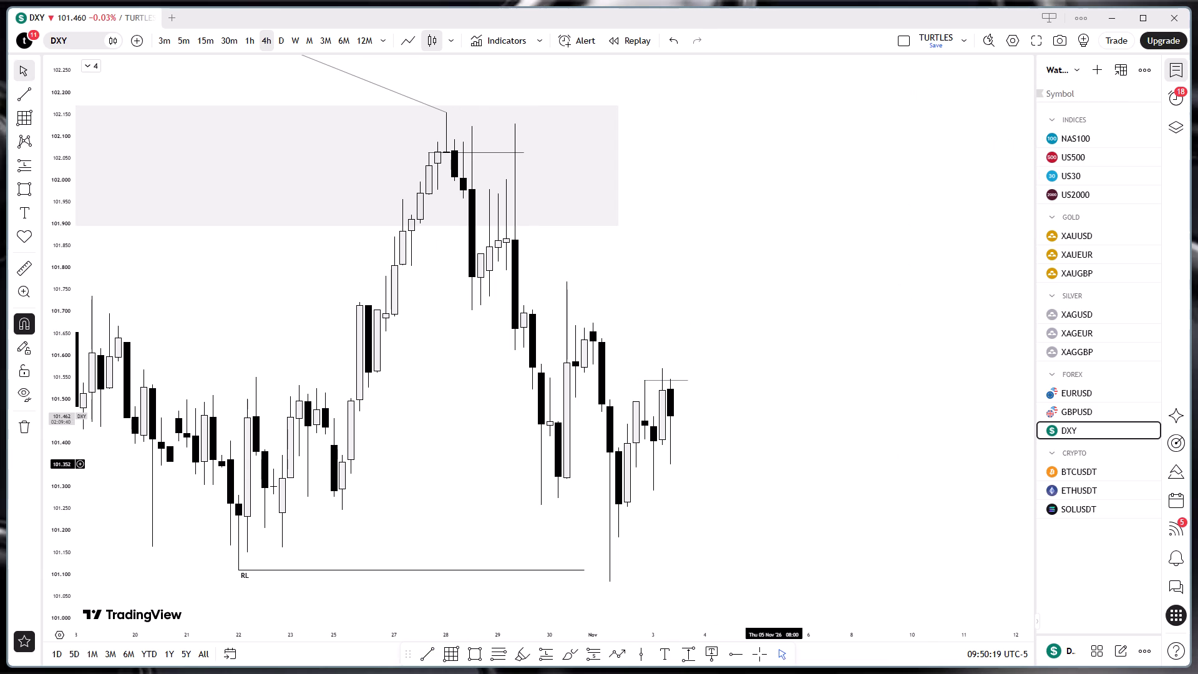
# Draw a horizontal trend line from the 2 November swing low at about 101.08 across to 5 November.
pyautogui.moveTo(756, 466); pyautogui.dragTo(821, 429)
pyautogui.moveTo(817, 438); pyautogui.dragTo(779, 438)
pyautogui.moveTo(721, 510); pyautogui.dragTo(701, 495)
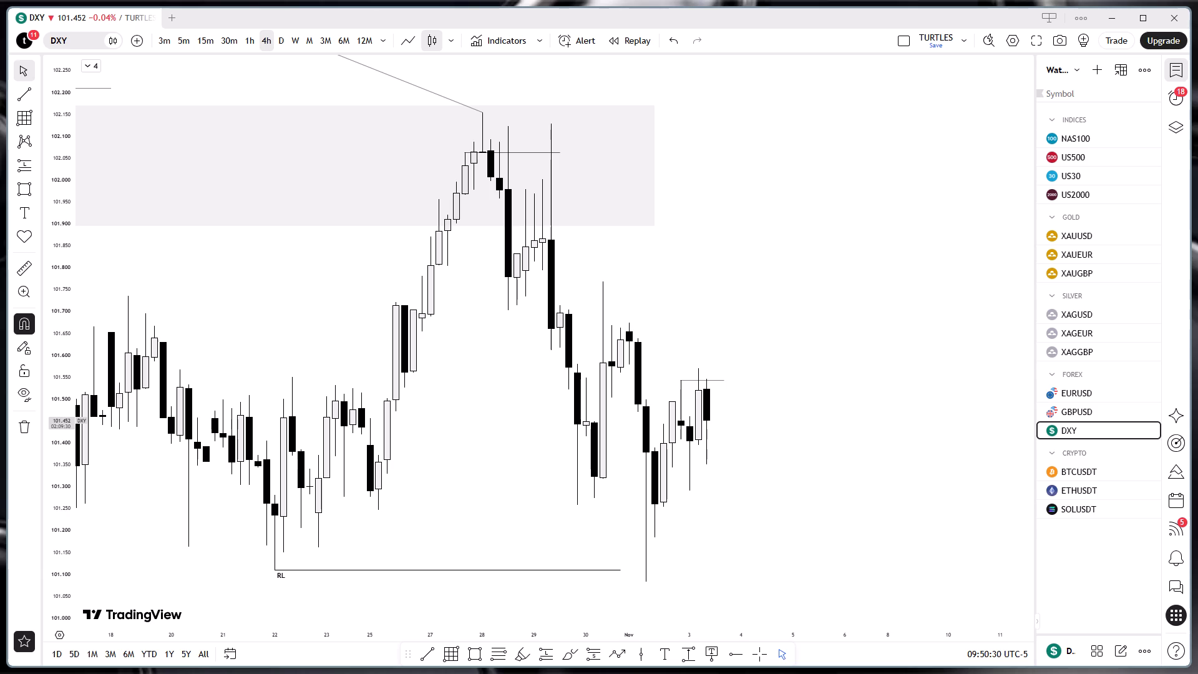
pyautogui.click(419, 655)
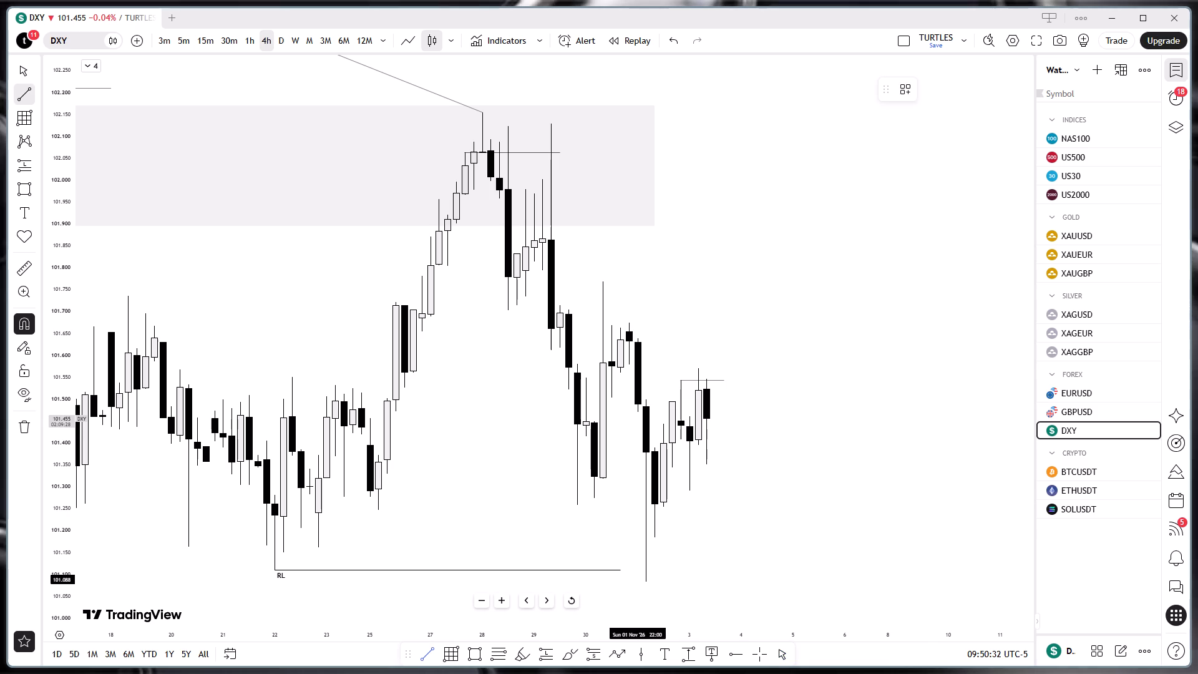
pyautogui.click(645, 579)
pyautogui.keyDown('shift'); pyautogui.click(799, 574); pyautogui.keyUp('shift')
pyautogui.click(789, 481)
pyautogui.click(774, 474)
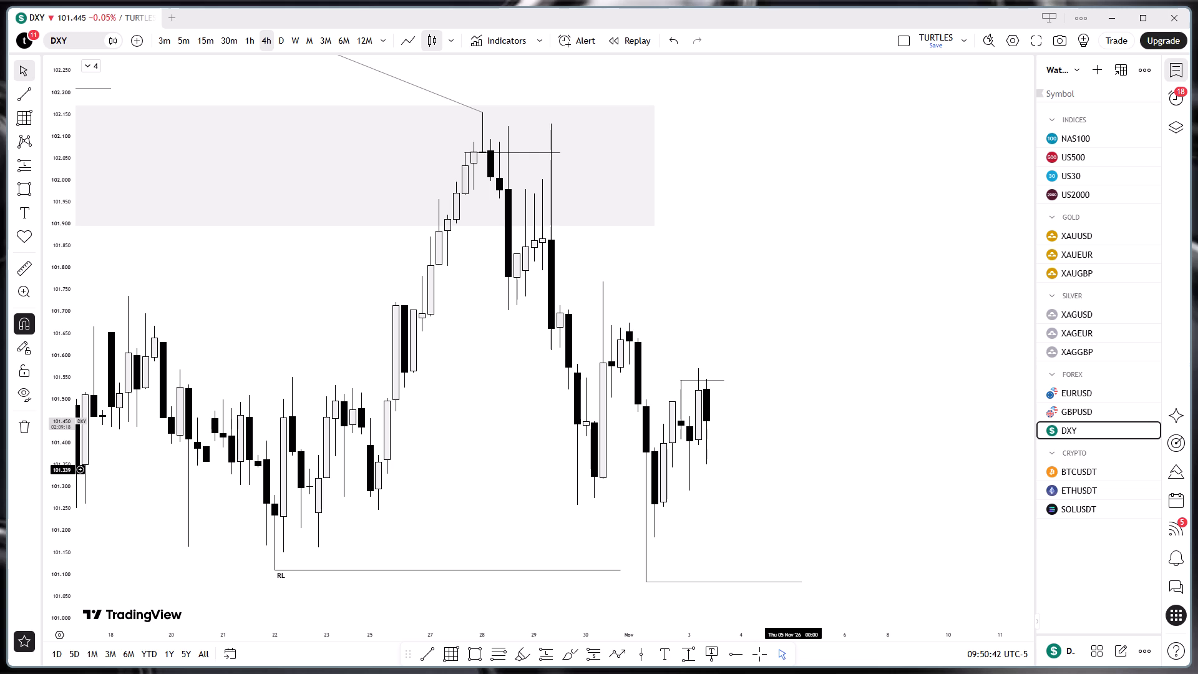
# Open the EURUSD chart on the 30-minute timeframe and examine the recent price action below the equal highs line.
pyautogui.click(1089, 389)
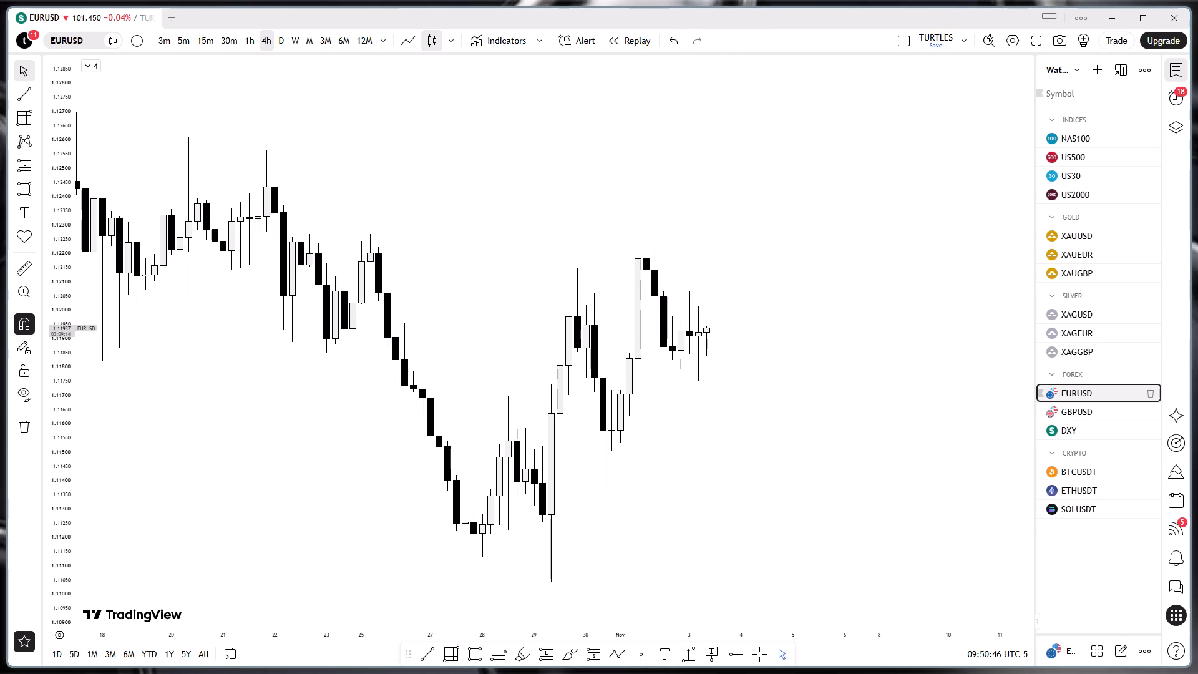
pyautogui.click(218, 41)
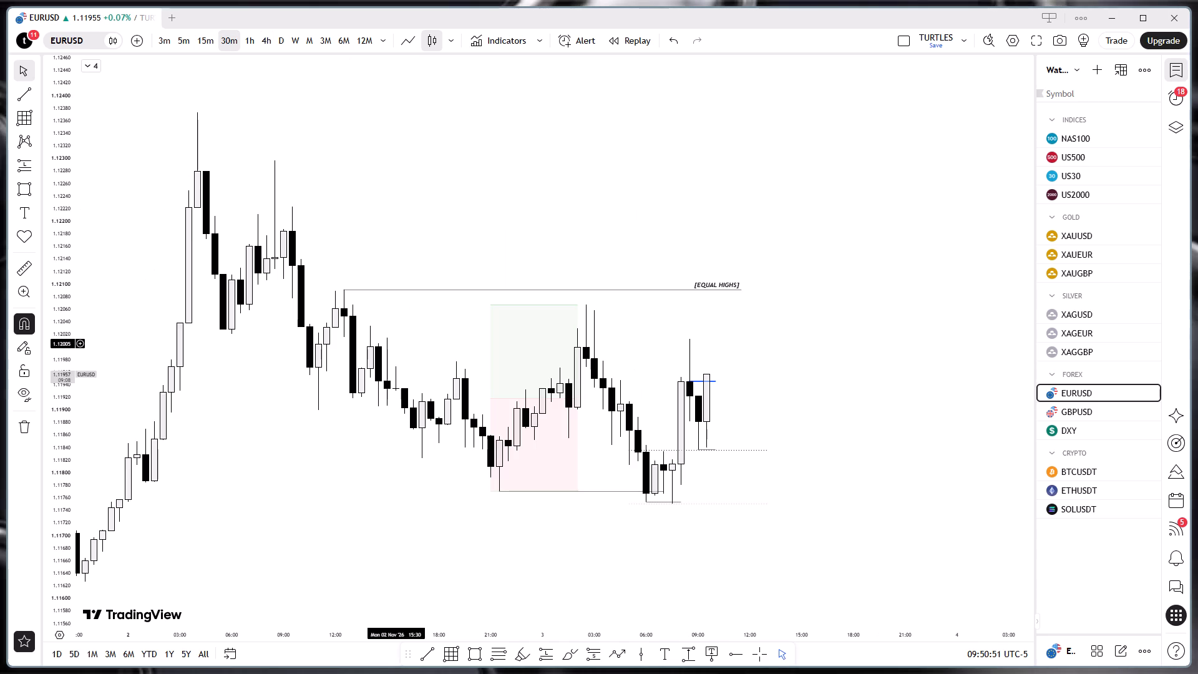
pyautogui.moveTo(301, 487); pyautogui.dragTo(277, 484)
pyautogui.moveTo(284, 474); pyautogui.dragTo(257, 459)
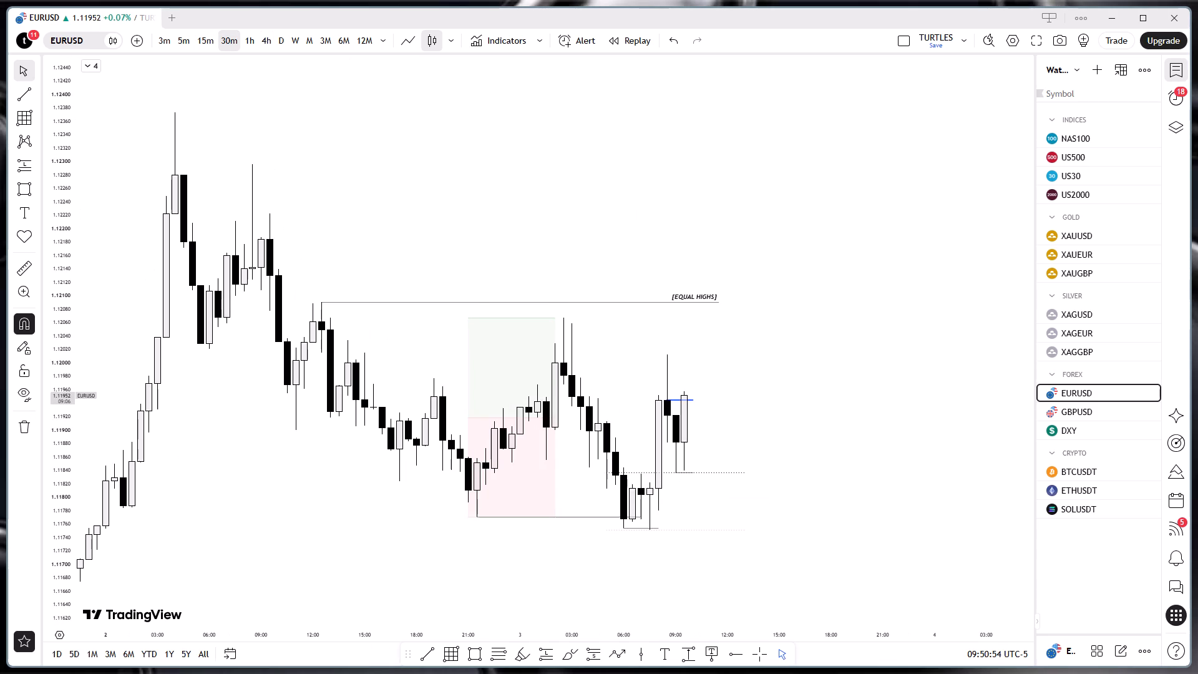
pyautogui.moveTo(62, 529); pyautogui.dragTo(54, 497)
pyautogui.moveTo(304, 508); pyautogui.dragTo(229, 453)
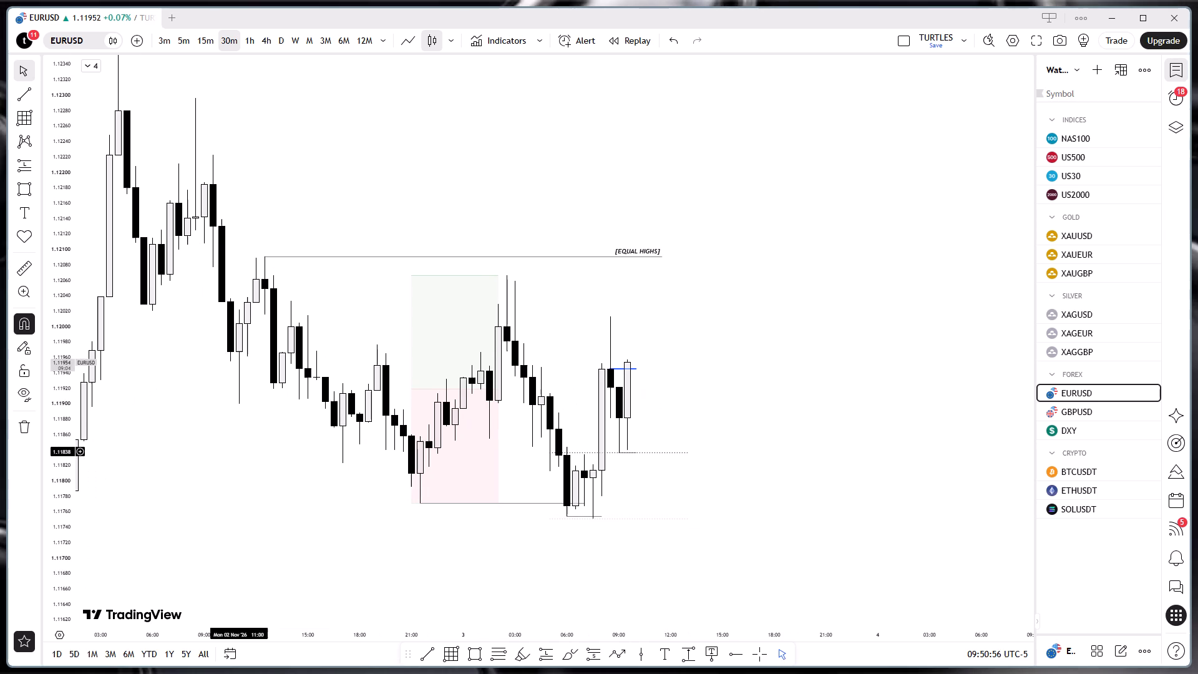
pyautogui.click(790, 437)
pyautogui.moveTo(774, 442); pyautogui.dragTo(767, 431)
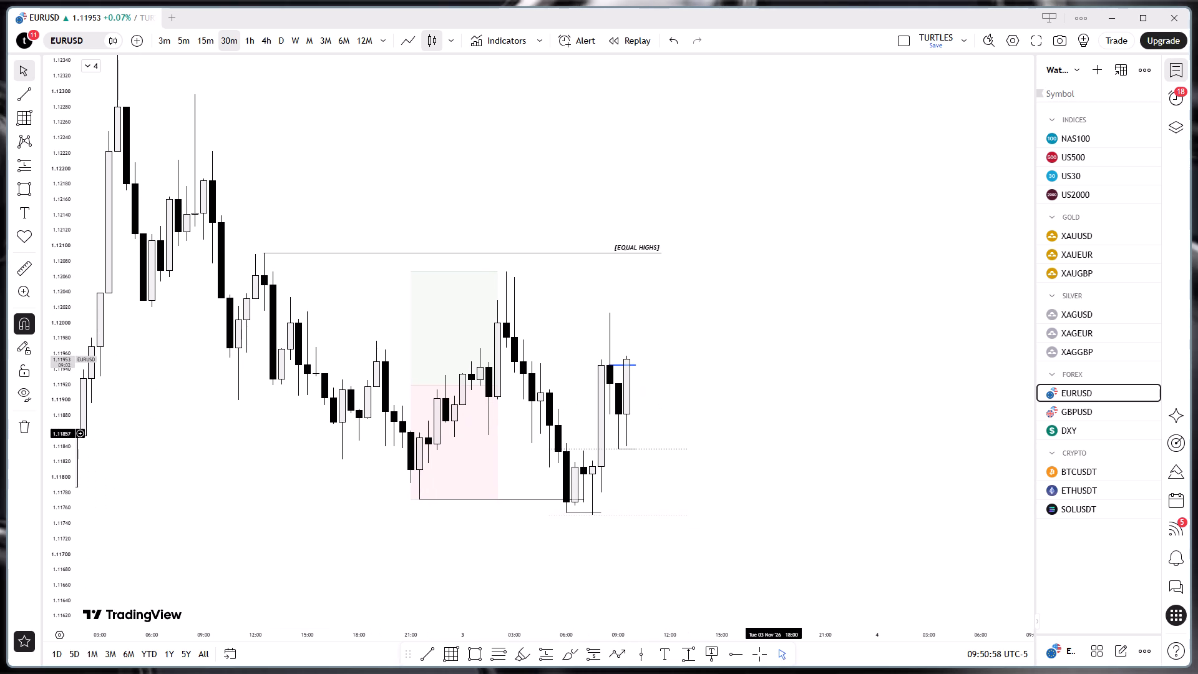
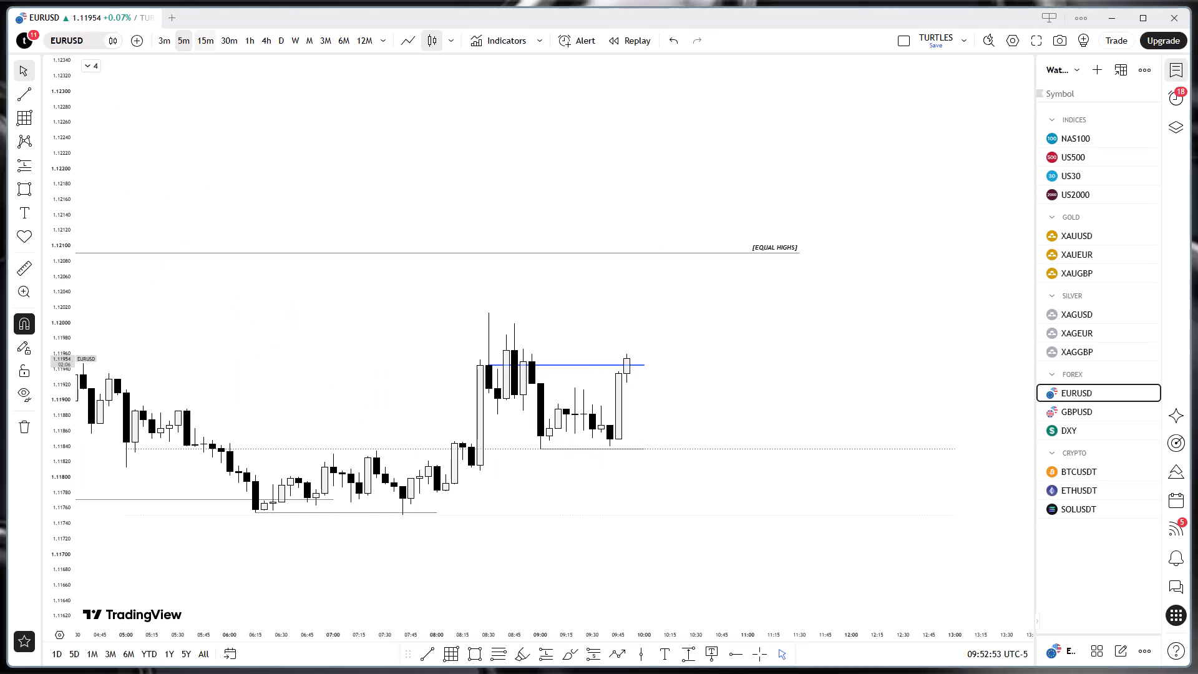
# Examine EURUSD price action on the 5-minute timeframe around the equal highs line and the recent swing lows.
pyautogui.scroll(-9, 578, 243)
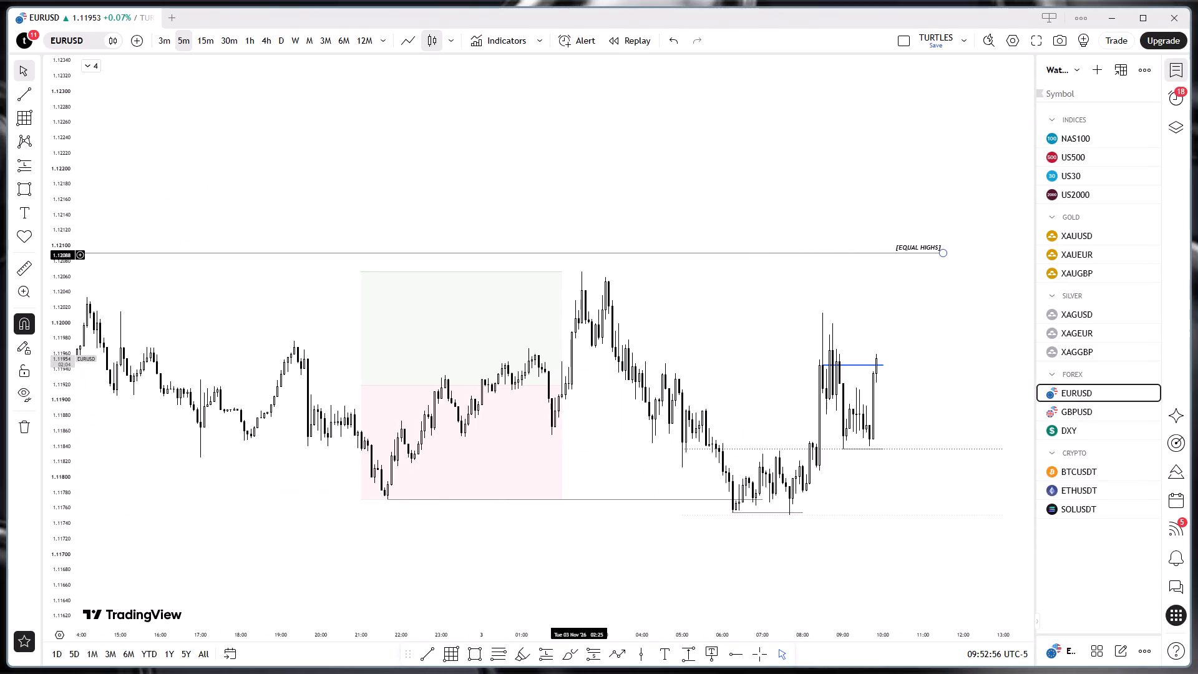
pyautogui.scroll(-3, 579, 255)
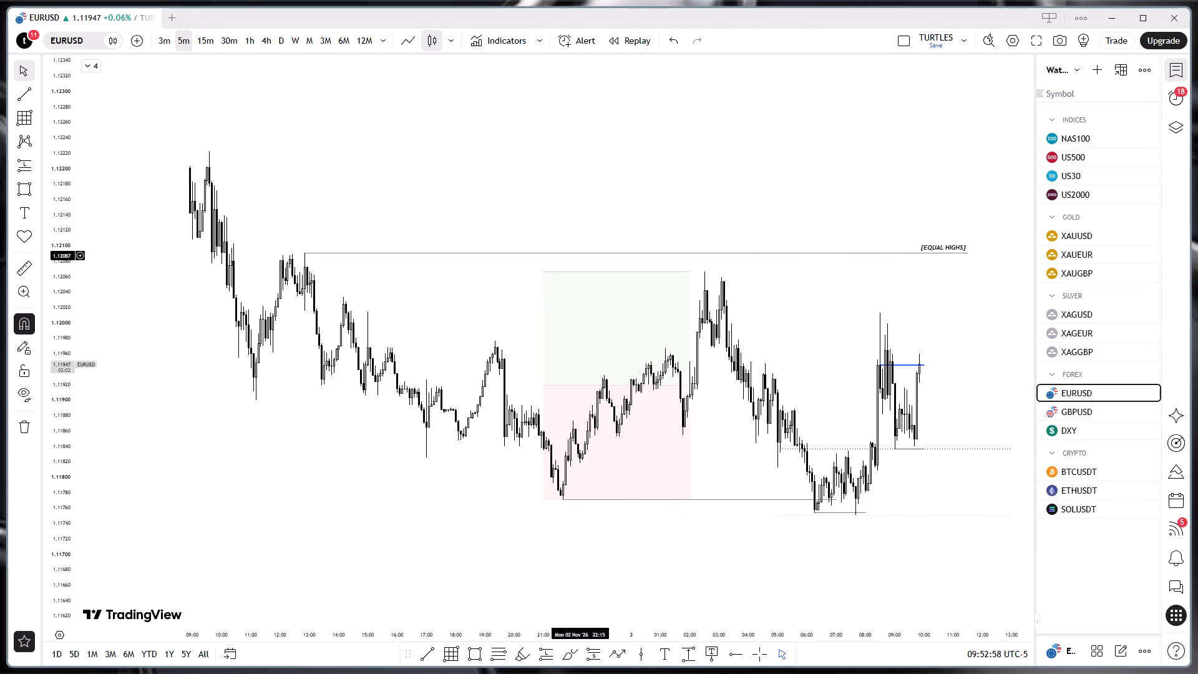
pyautogui.scroll(-2, 579, 255)
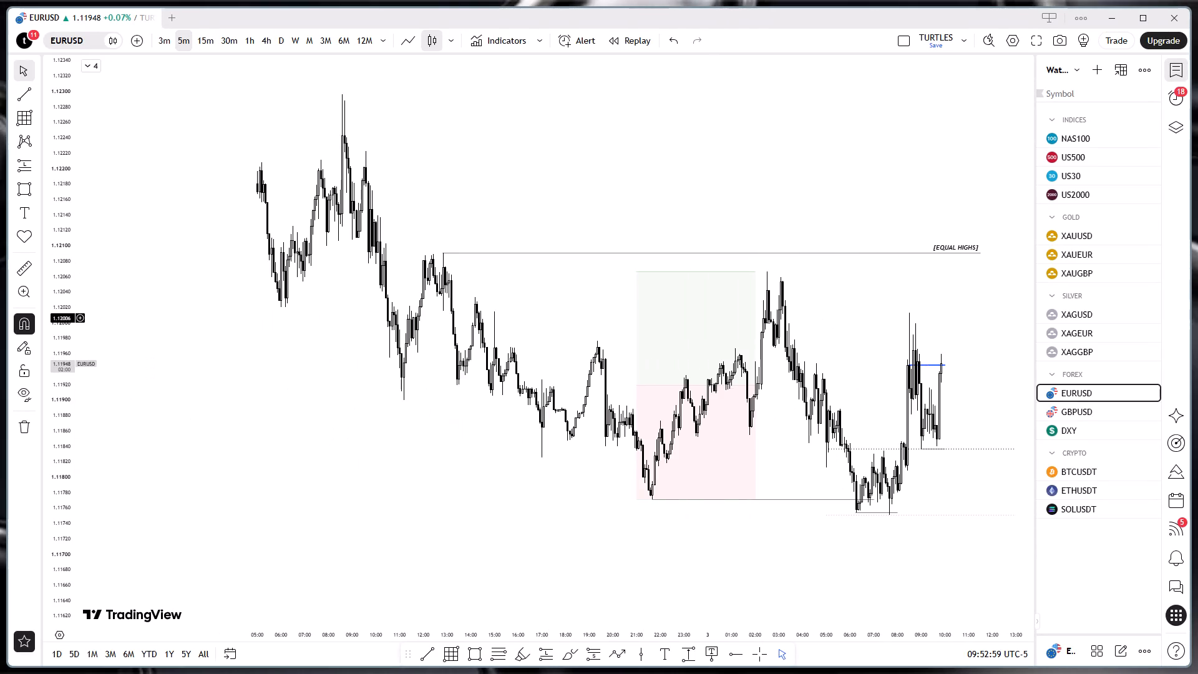
pyautogui.moveTo(64, 528); pyautogui.dragTo(69, 404)
pyautogui.scroll(2, 311, 406)
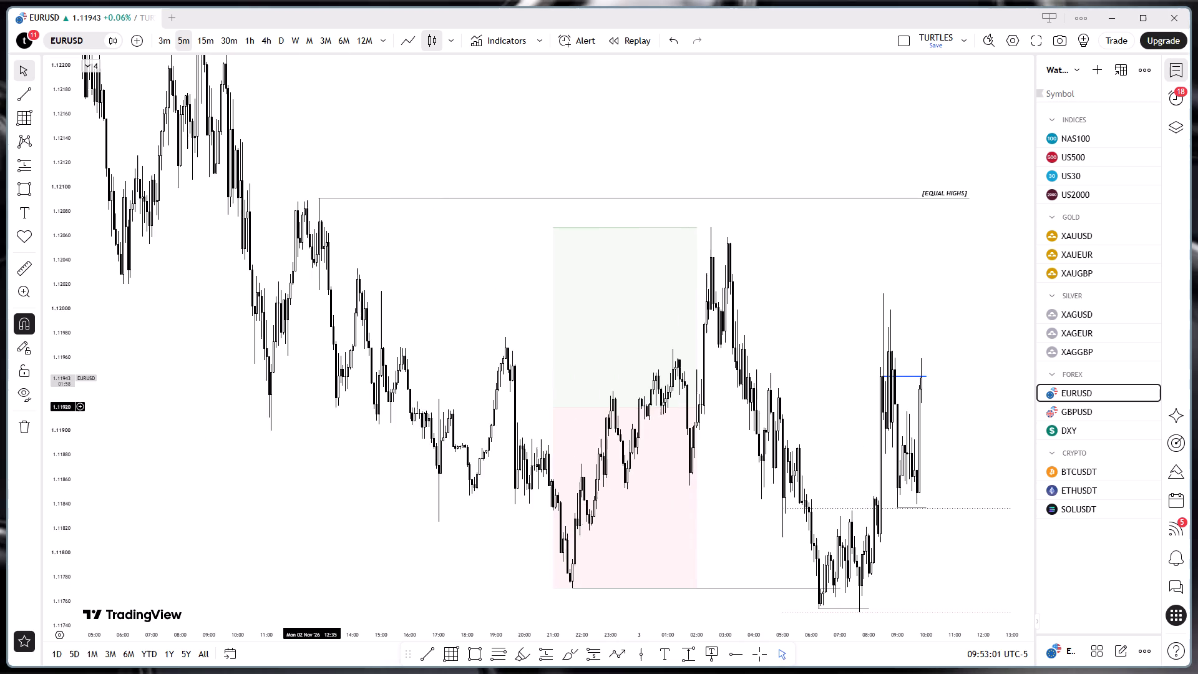
pyautogui.scroll(3, 311, 406)
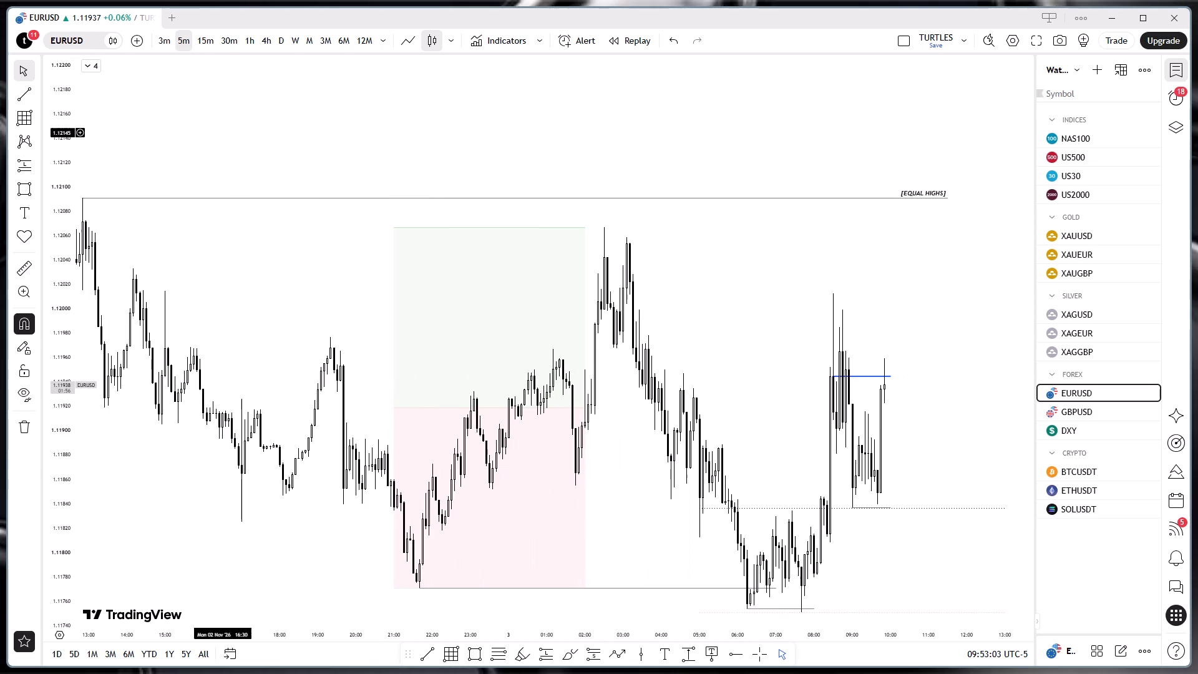
# Switch EURUSD to the 30-minute timeframe, examine the candles around the equal highs line and close the referral advertisement.
pyautogui.click(226, 34)
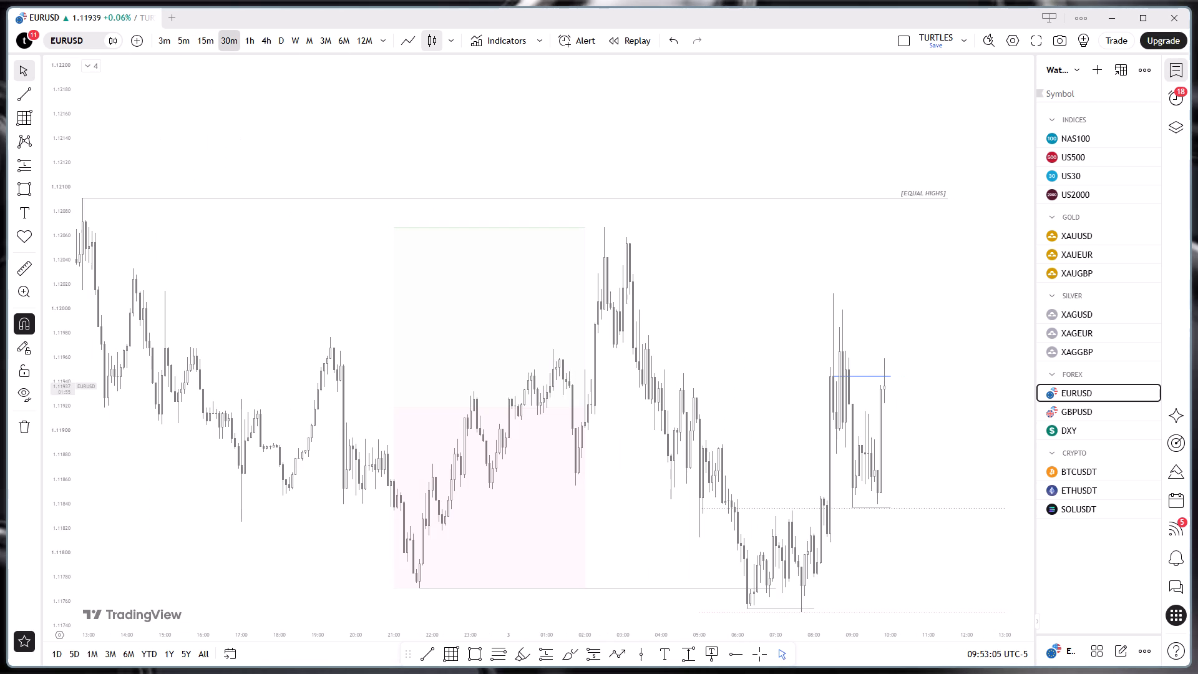
pyautogui.scroll(1, 358, 364)
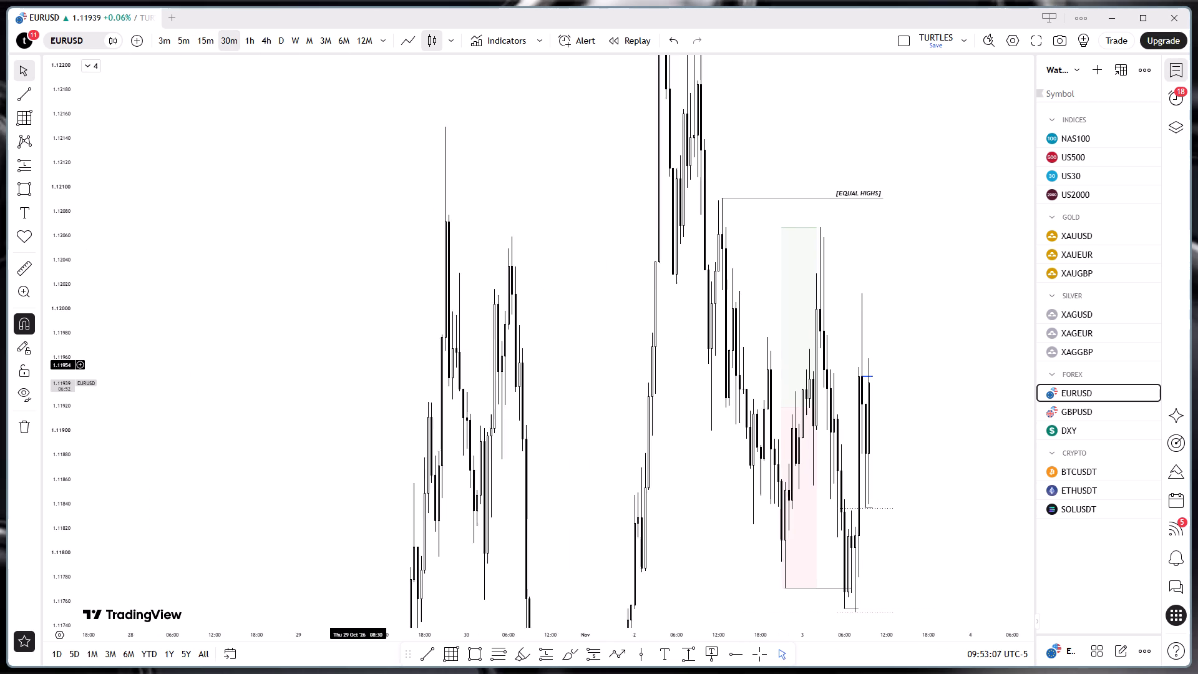
pyautogui.scroll(3, 358, 364)
pyautogui.moveTo(66, 133); pyautogui.dragTo(71, 384)
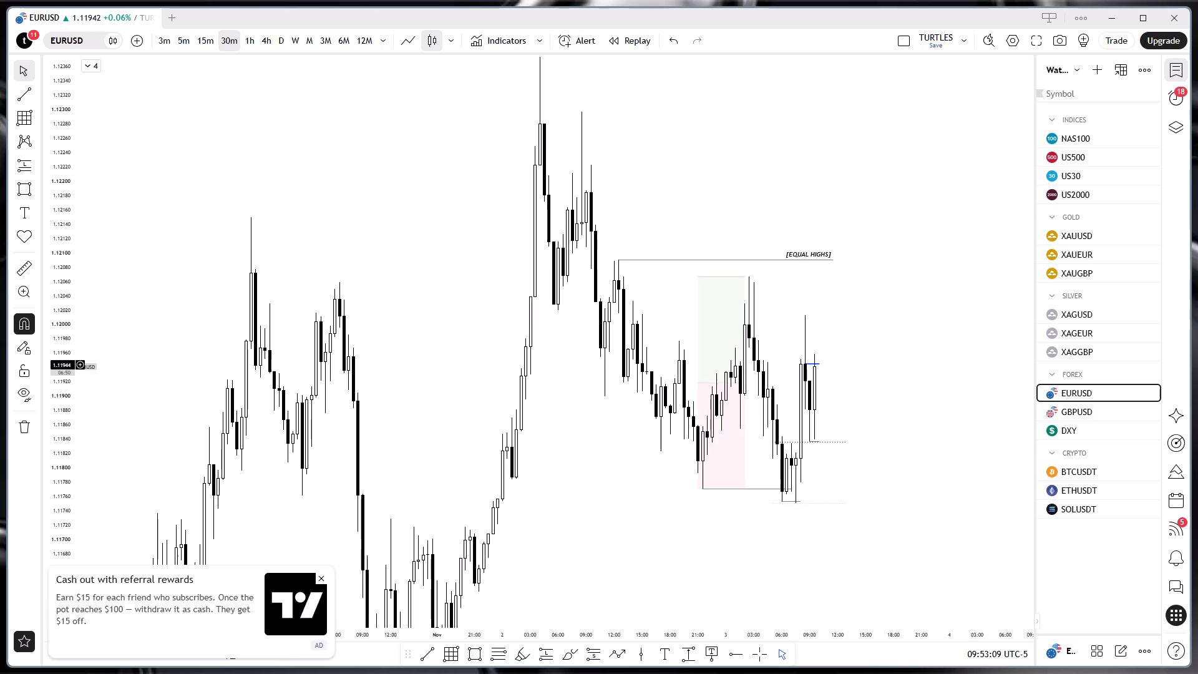
pyautogui.scroll(2, 271, 356)
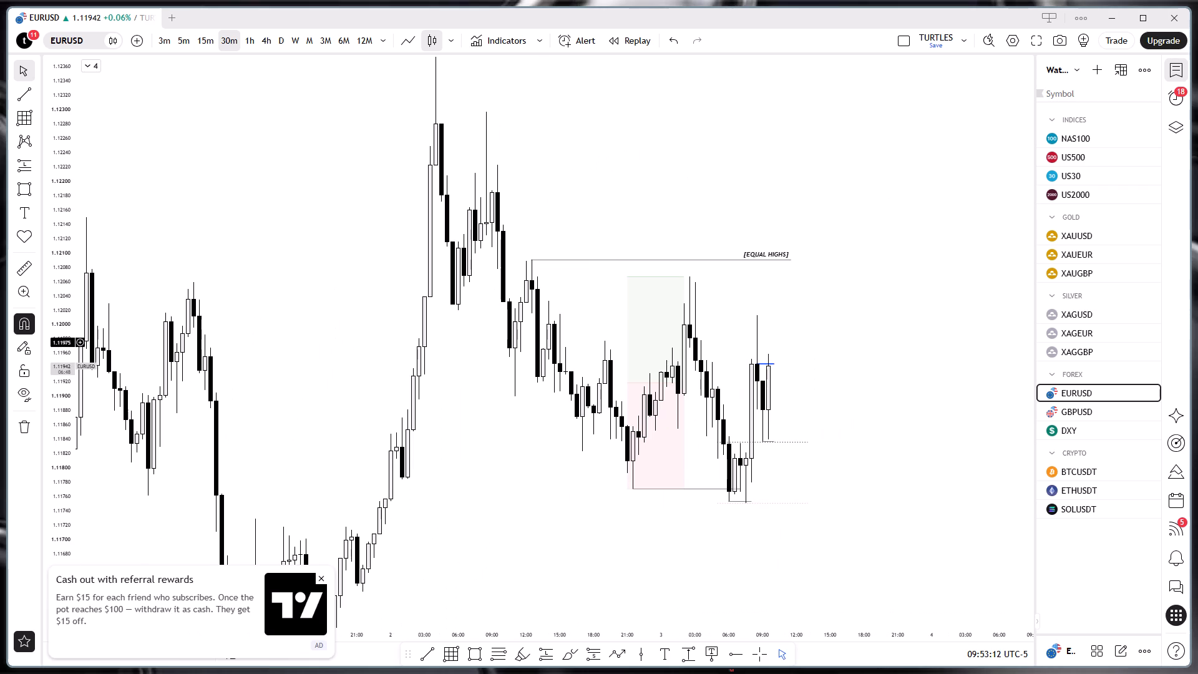
pyautogui.scroll(3, 276, 391)
pyautogui.moveTo(255, 356); pyautogui.dragTo(302, 315)
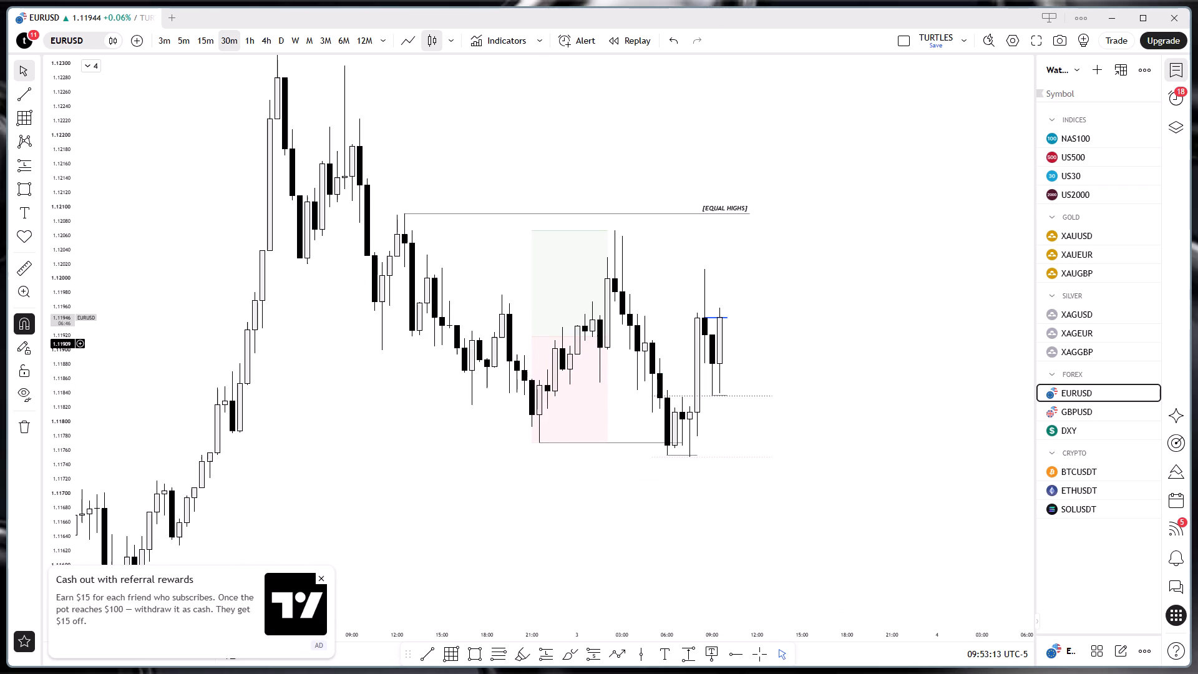
pyautogui.click(324, 577)
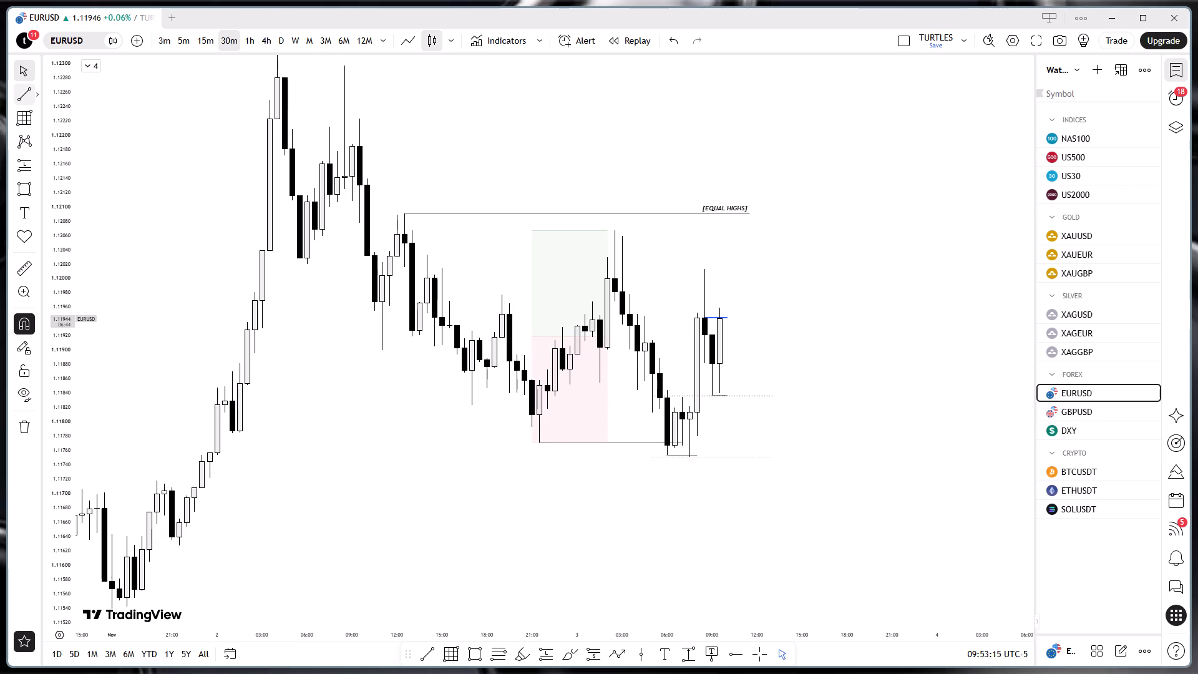
# Show the hidden News* [toodegrees] indicator on the EURUSD chart and hide the watchlist to widen the chart.
pyautogui.click(85, 61)
pyautogui.click(165, 109)
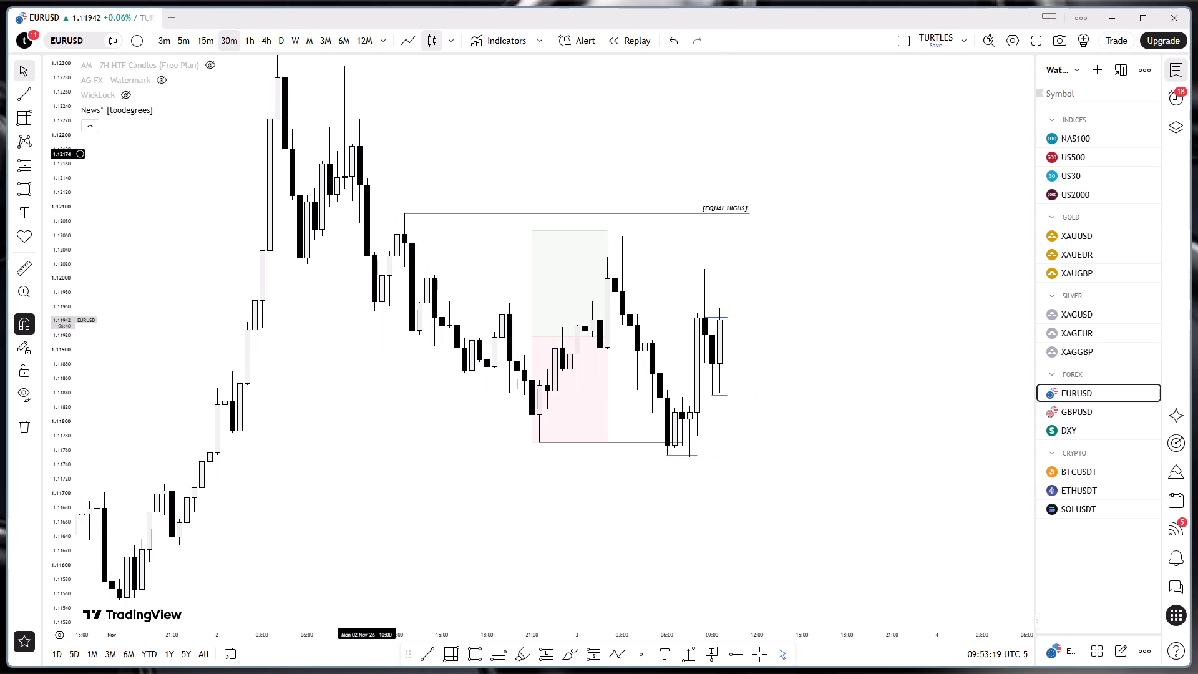
pyautogui.click(1171, 69)
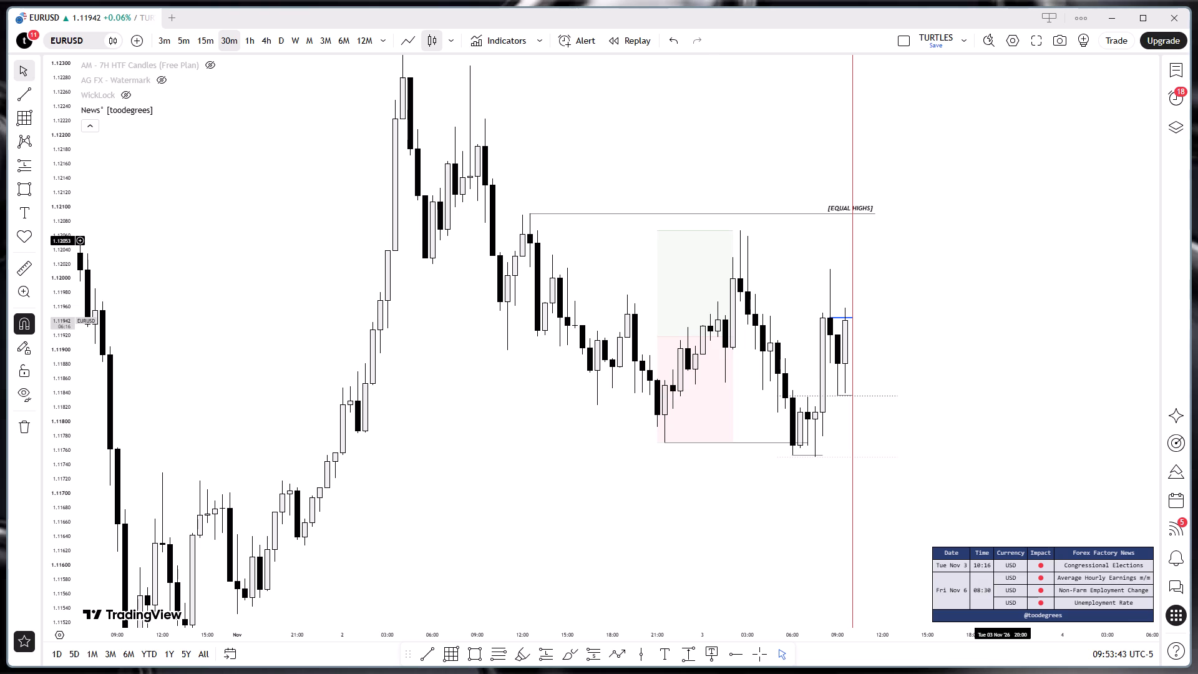
pyautogui.click(938, 327)
pyautogui.moveTo(945, 344); pyautogui.dragTo(873, 299)
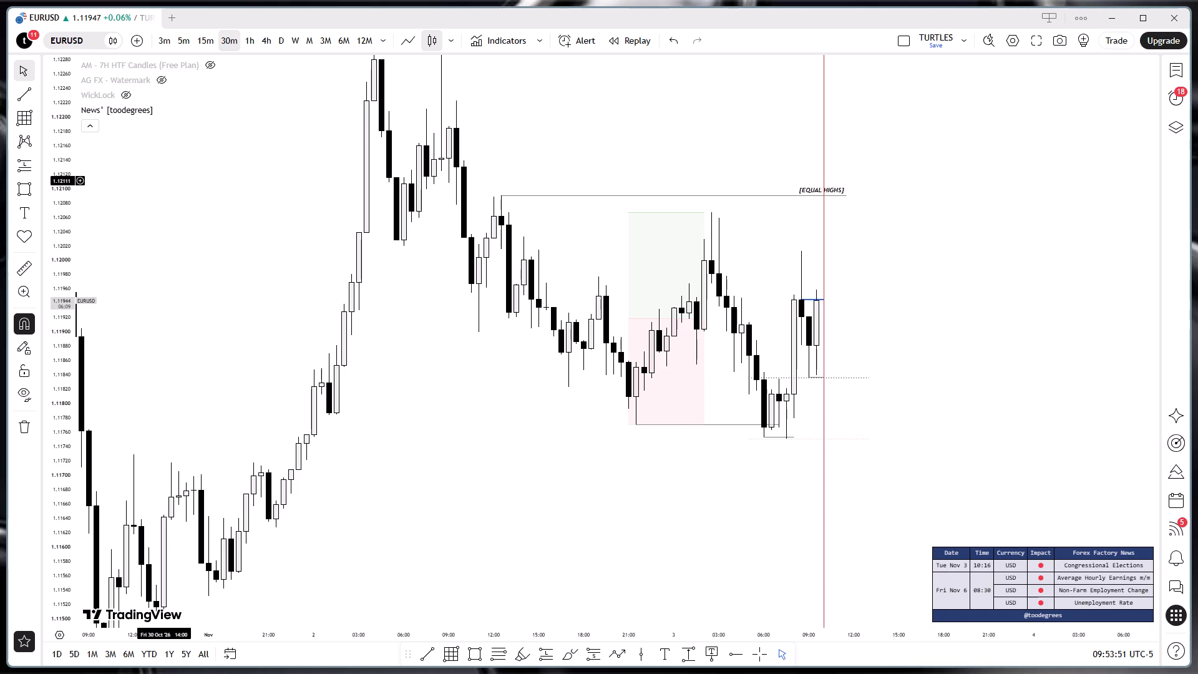
# In the News* [toodegrees] indicator's settings, set the news table's header background colour to light grey.
pyautogui.click(177, 107)
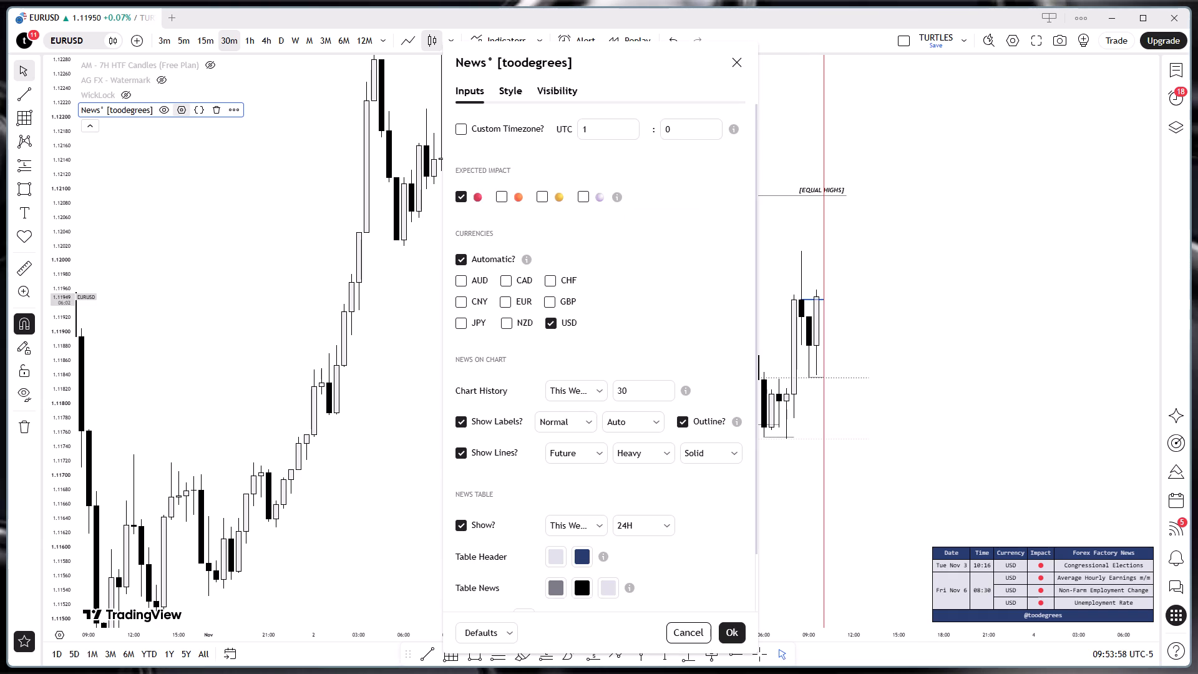
pyautogui.scroll(-6, 603, 308)
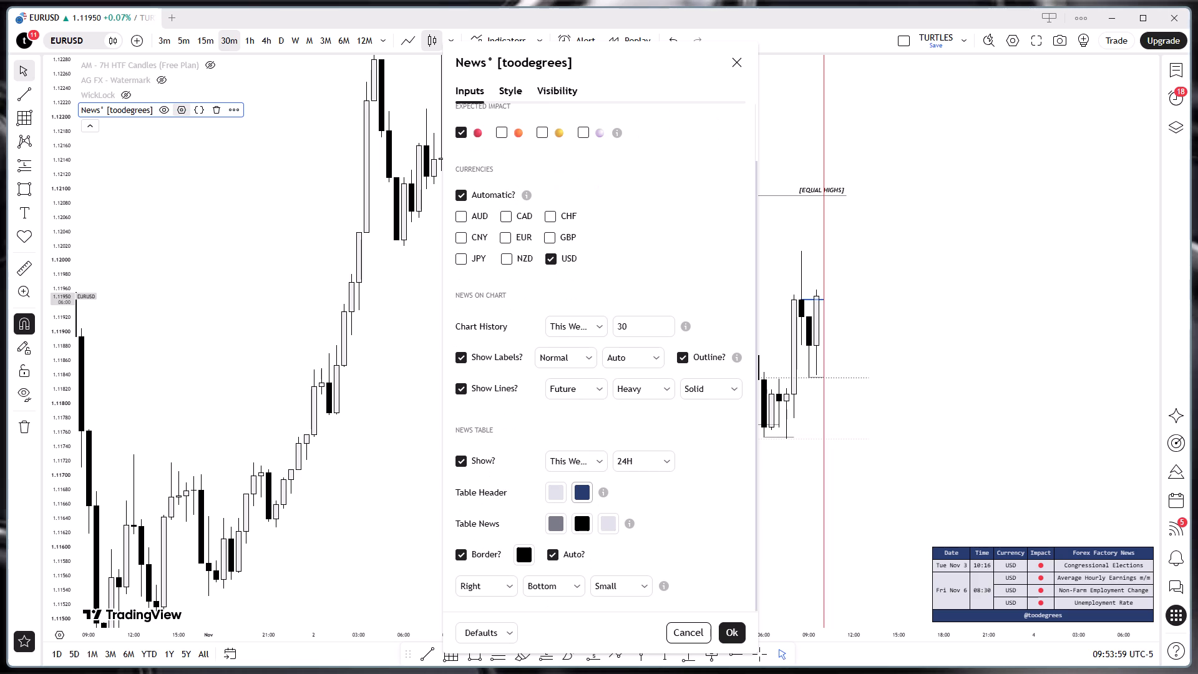
pyautogui.click(576, 488)
pyautogui.click(601, 469)
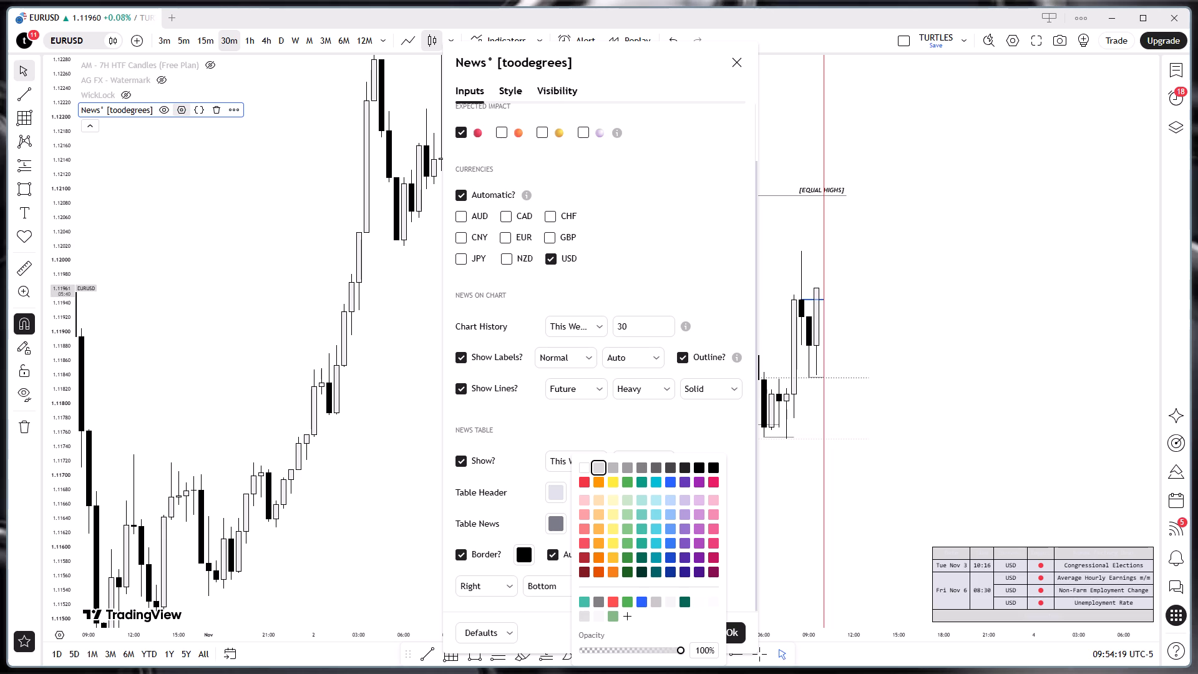
pyautogui.click(618, 419)
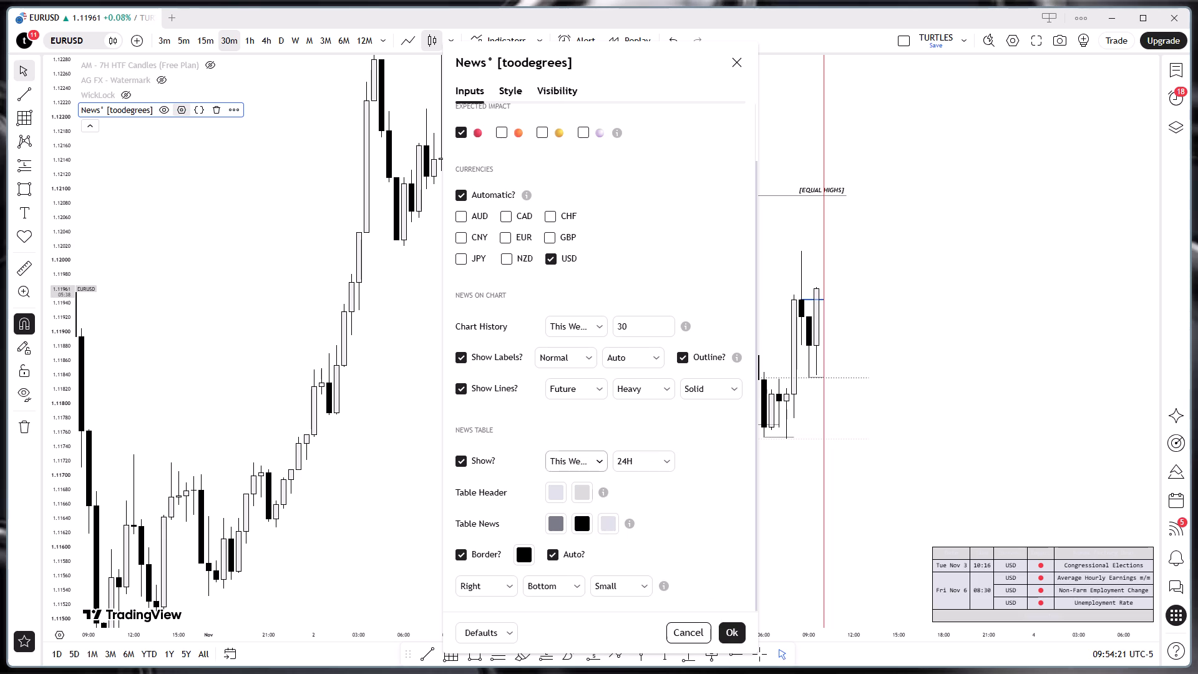
# Set the background colour of the news table's rows to white.
pyautogui.click(608, 527)
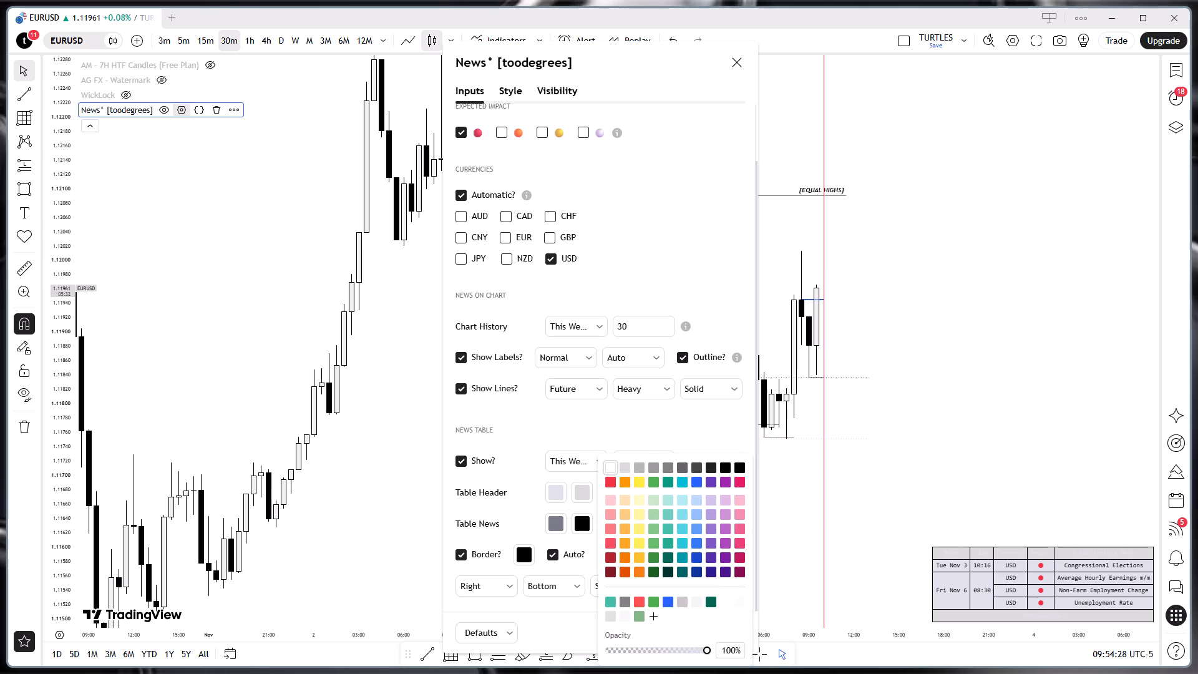
pyautogui.click(614, 468)
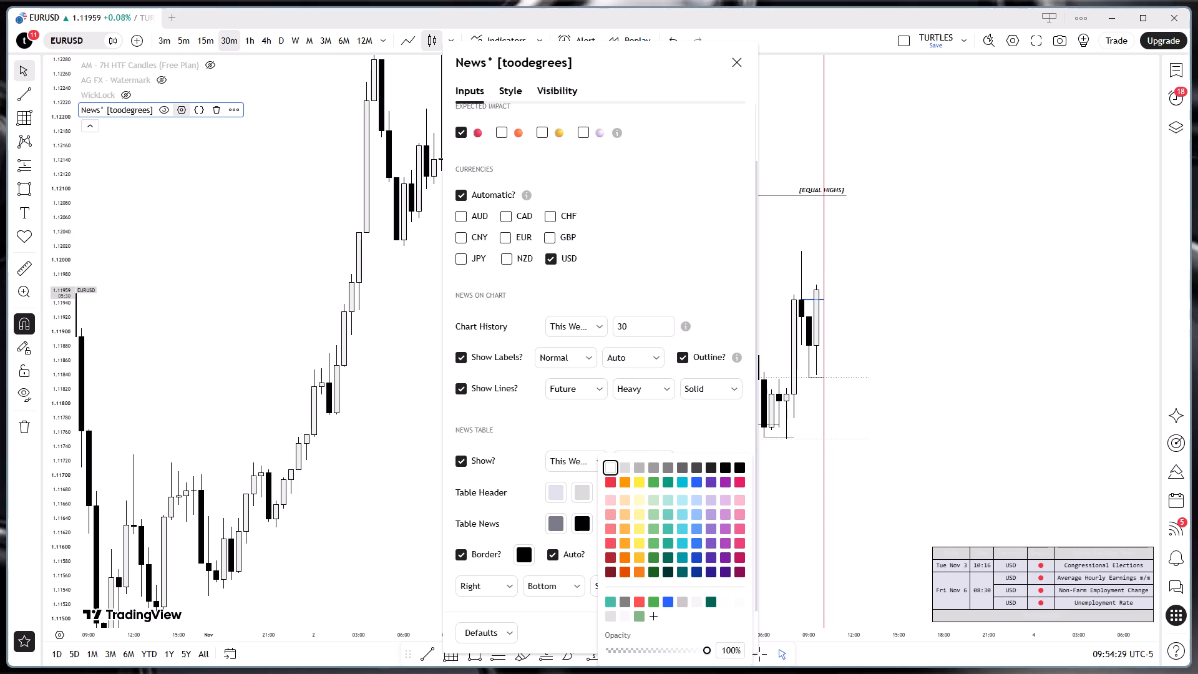
pyautogui.click(681, 435)
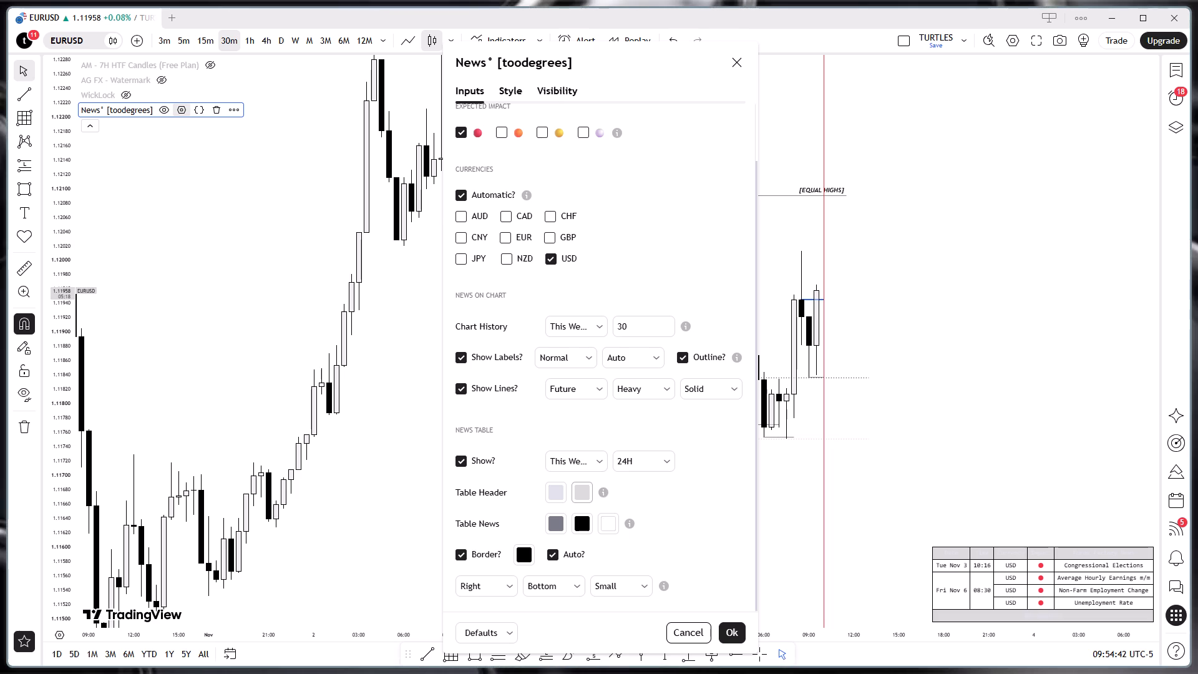
# Set the news table's header text colour to black and apply the indicator settings.
pyautogui.click(552, 488)
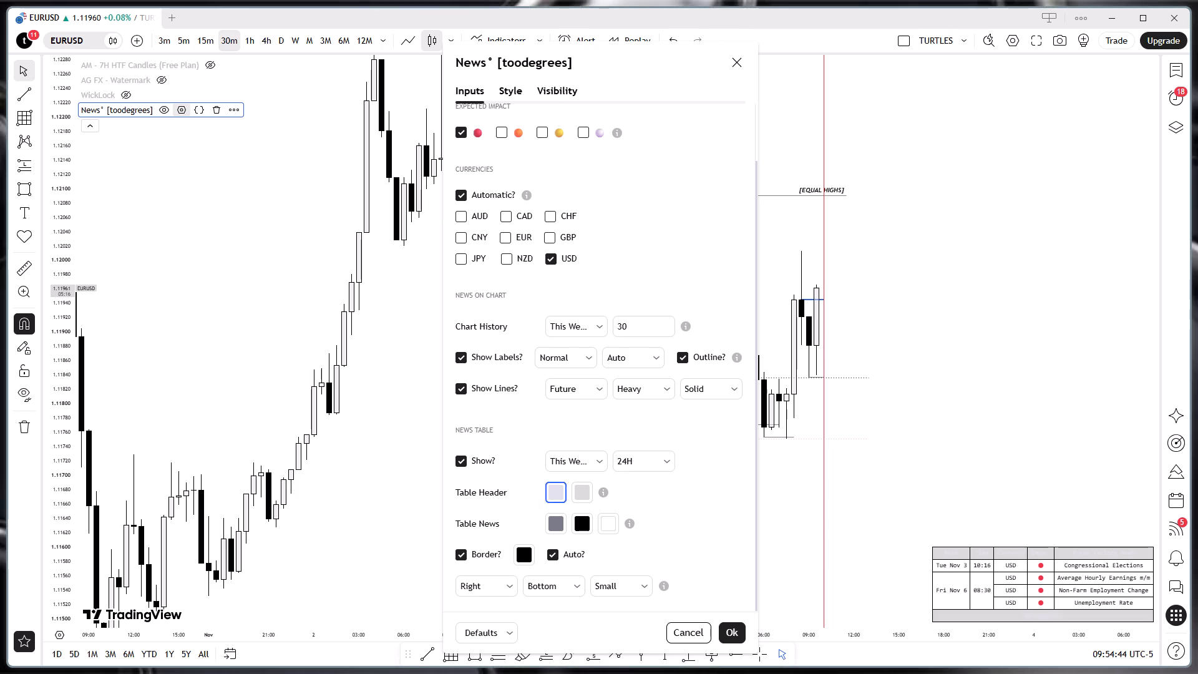
pyautogui.click(690, 466)
pyautogui.click(725, 430)
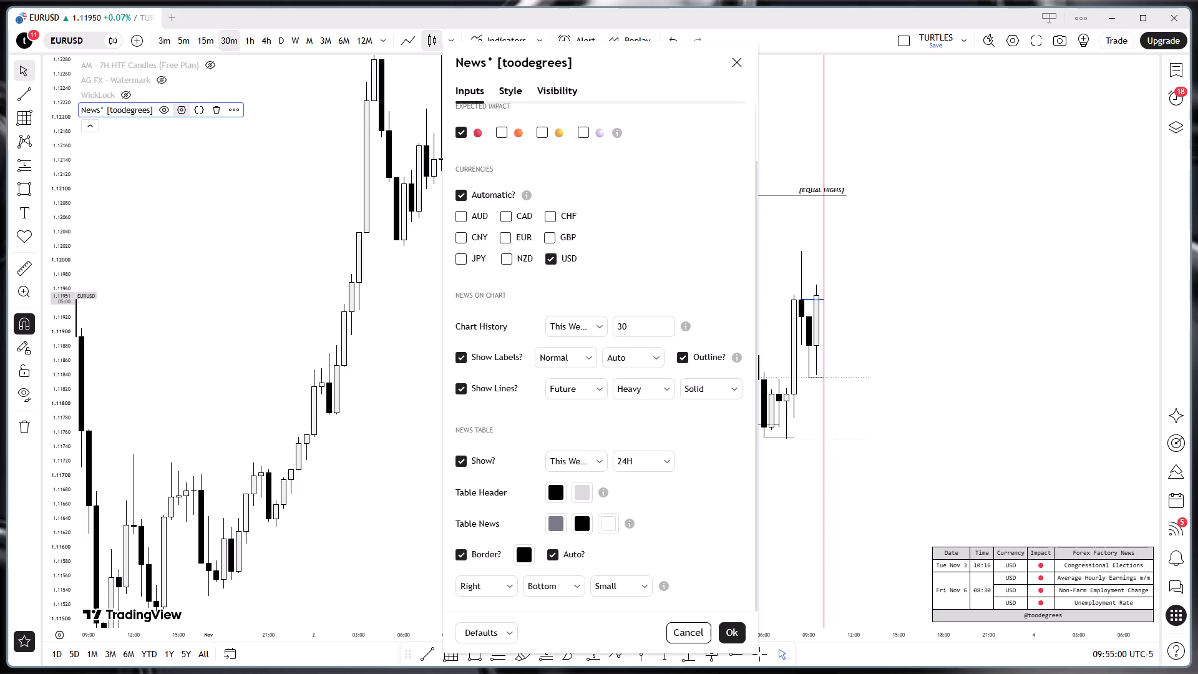
pyautogui.scroll(-4, 674, 472)
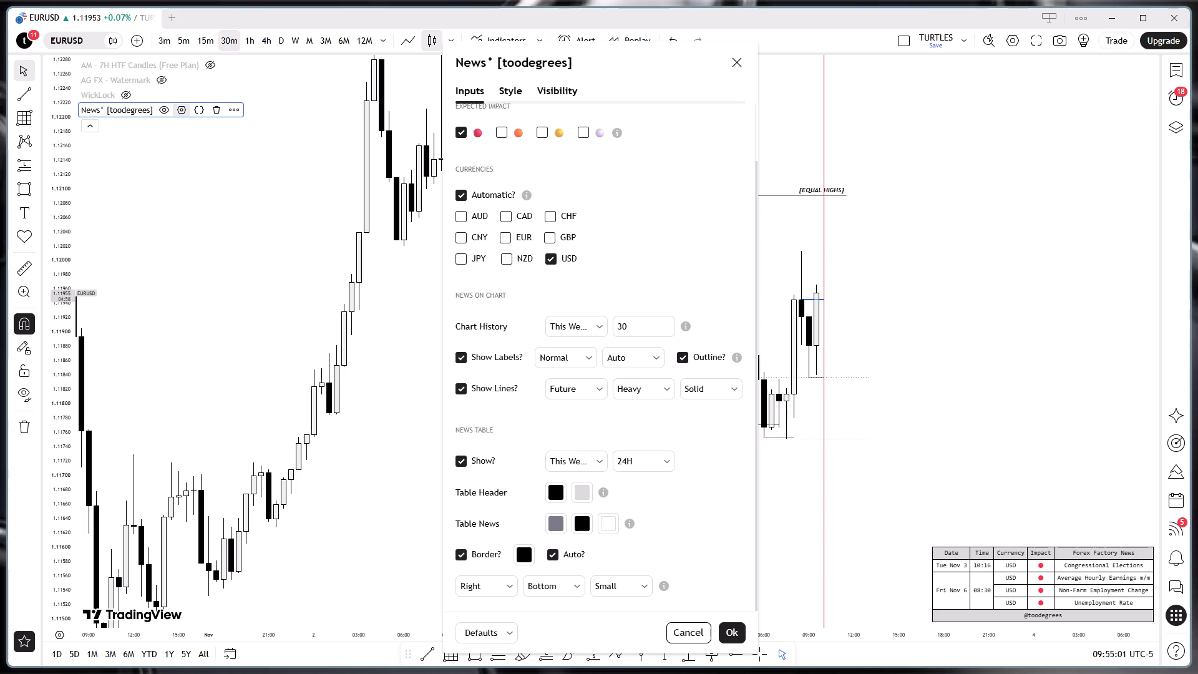
pyautogui.scroll(3, 674, 472)
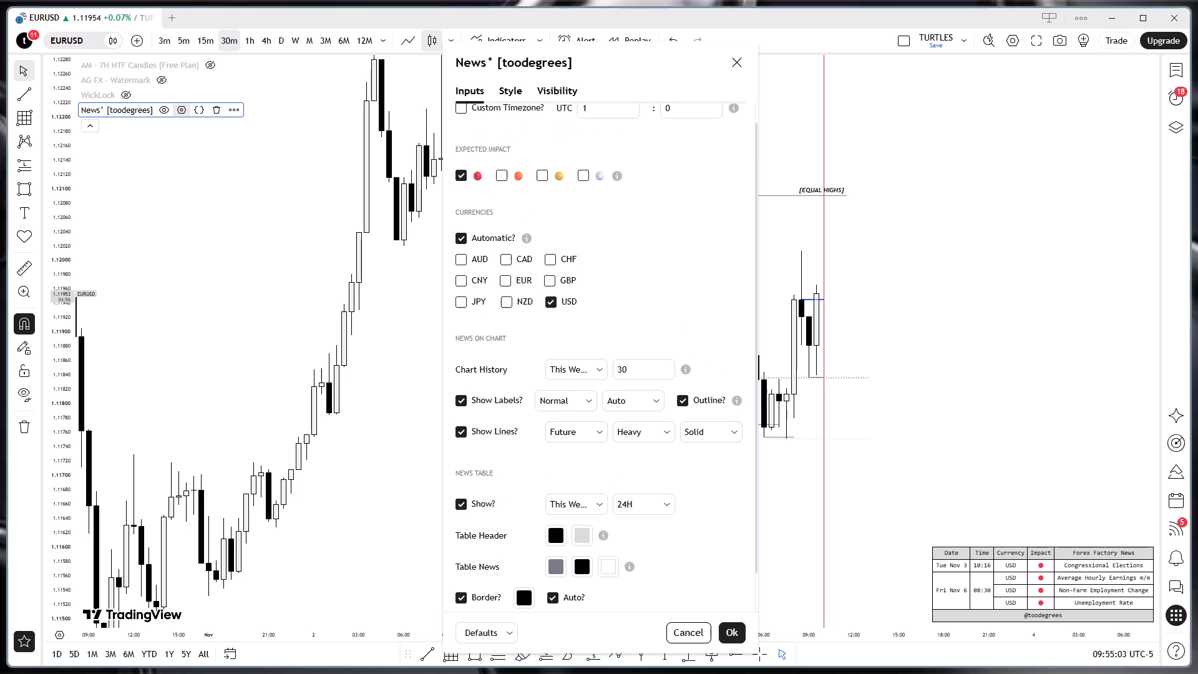
pyautogui.scroll(5, 674, 472)
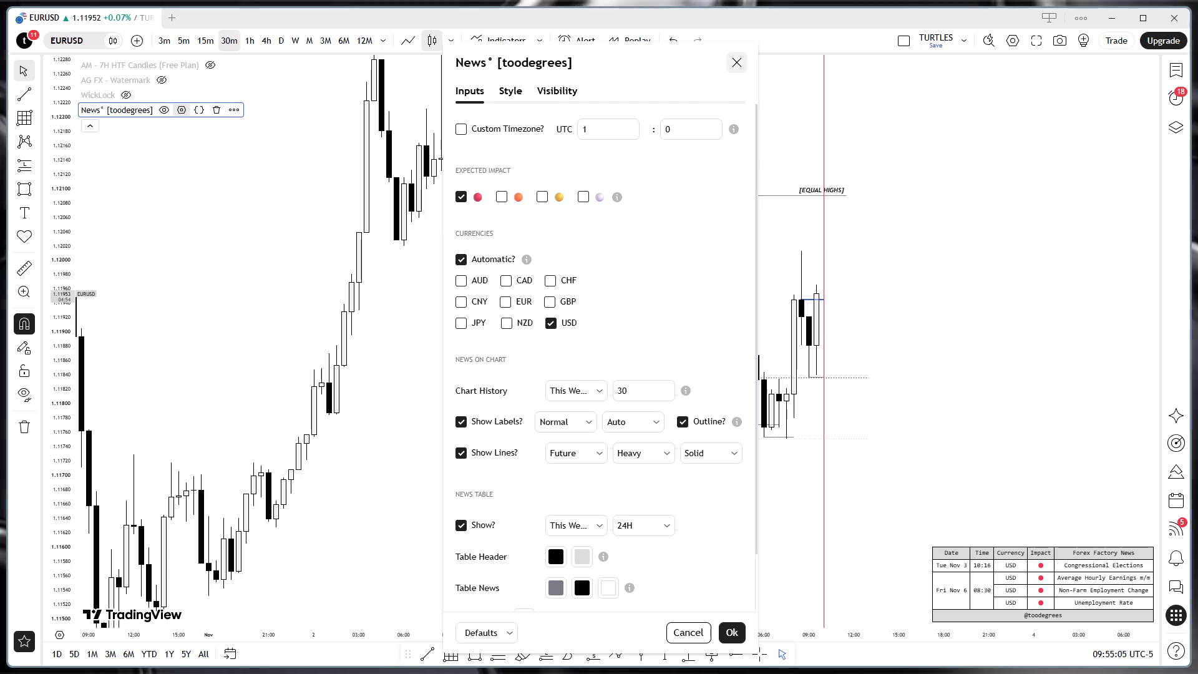
pyautogui.click(735, 628)
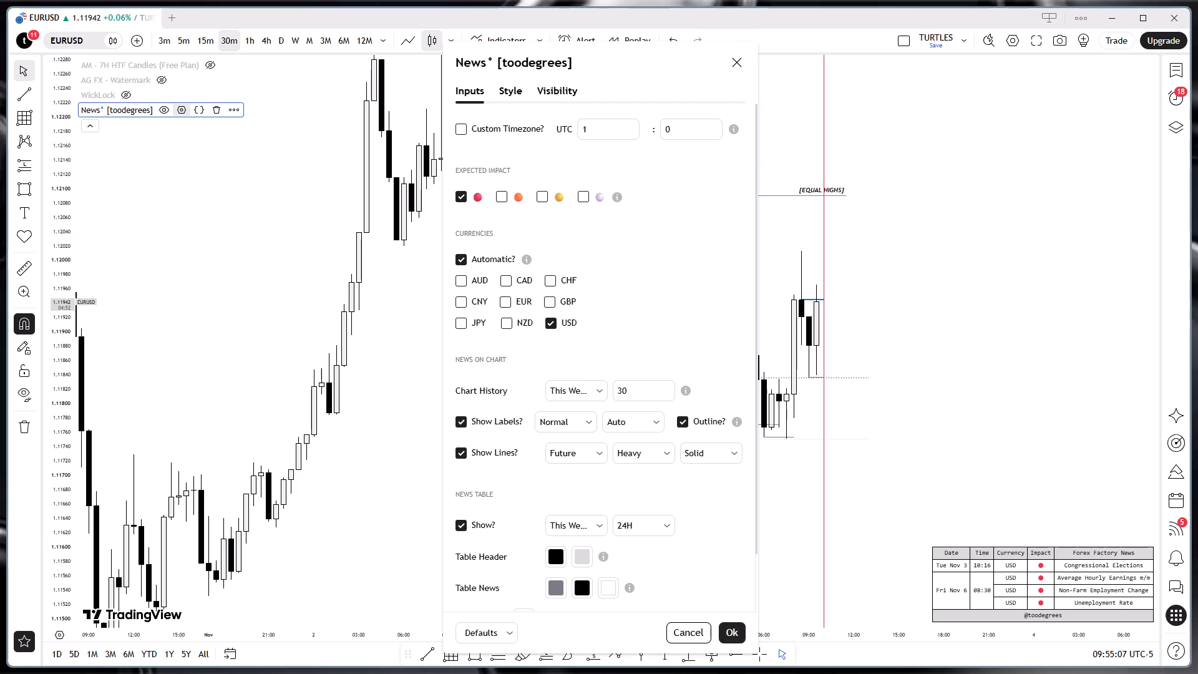
pyautogui.click(676, 506)
pyautogui.moveTo(562, 482); pyautogui.dragTo(572, 467)
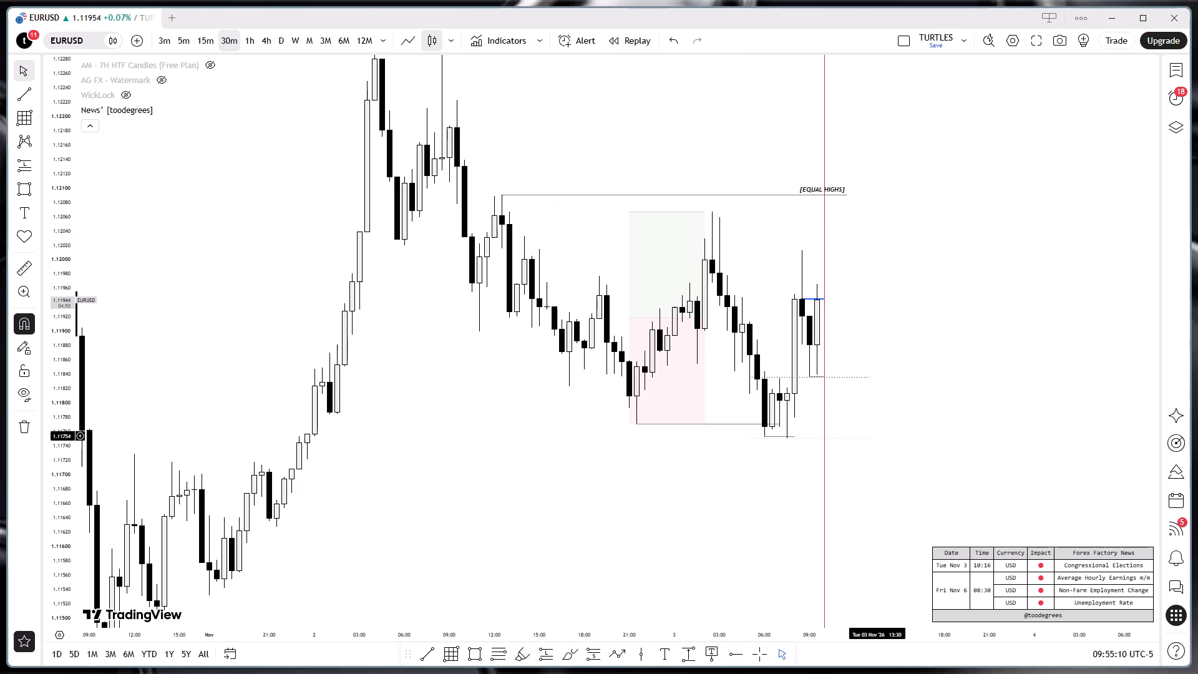
# Hide the News* [toodegrees] indicator and collapse the list of indicators on the chart.
pyautogui.click(163, 110)
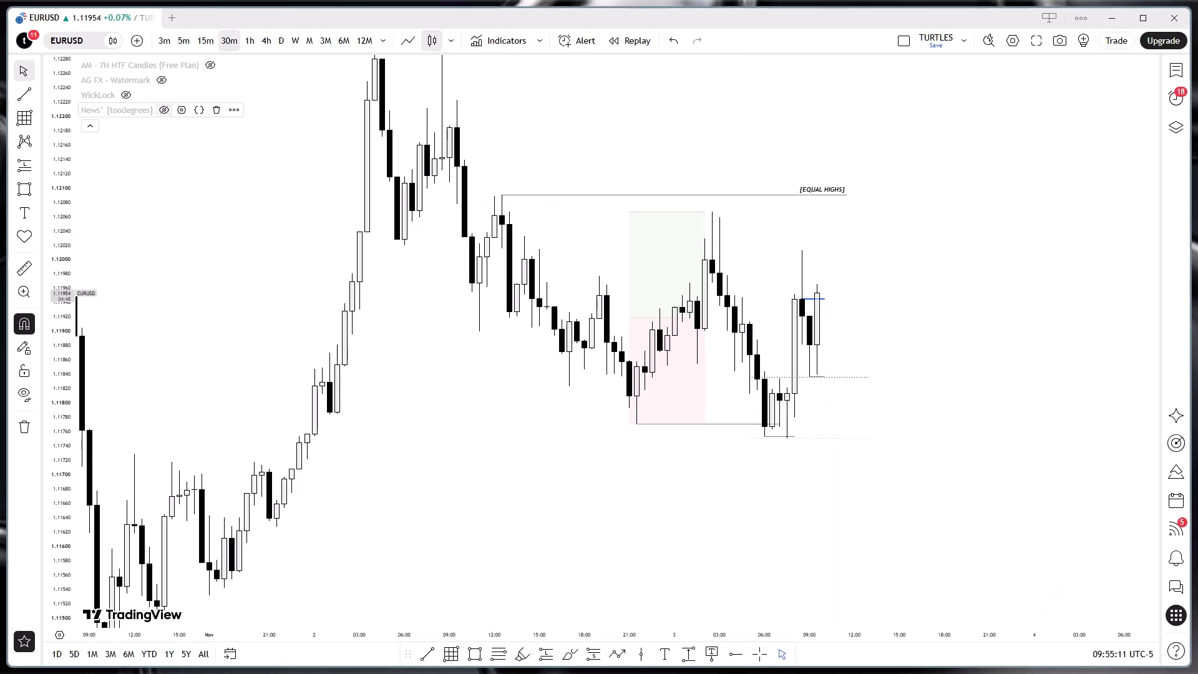
pyautogui.click(88, 126)
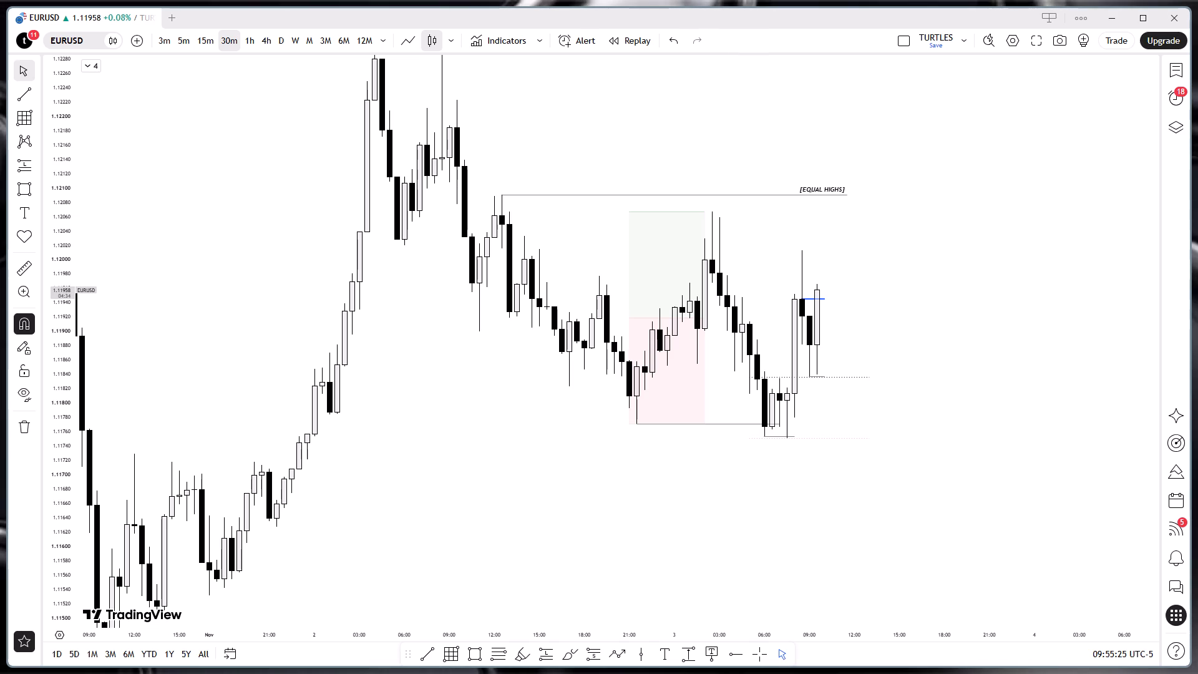
pyautogui.scroll(1, 462, 285)
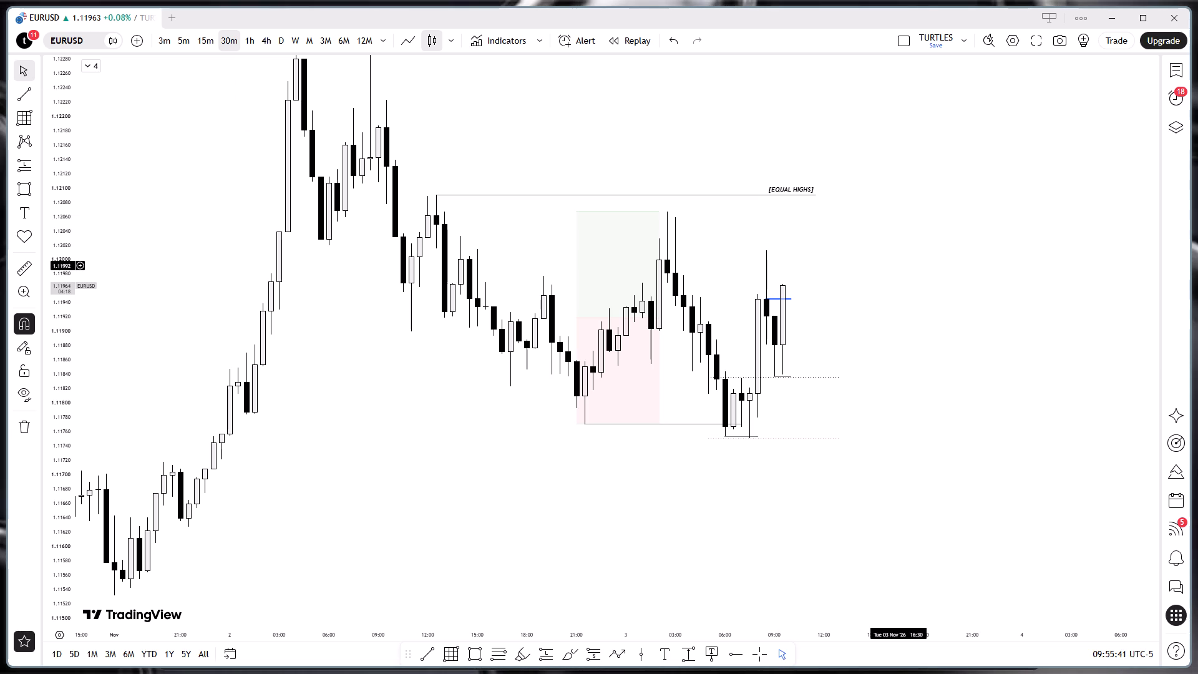
# Dismiss the Widget Error dialog about the Flyouts widget.
pyautogui.click(857, 673)
pyautogui.click(789, 644)
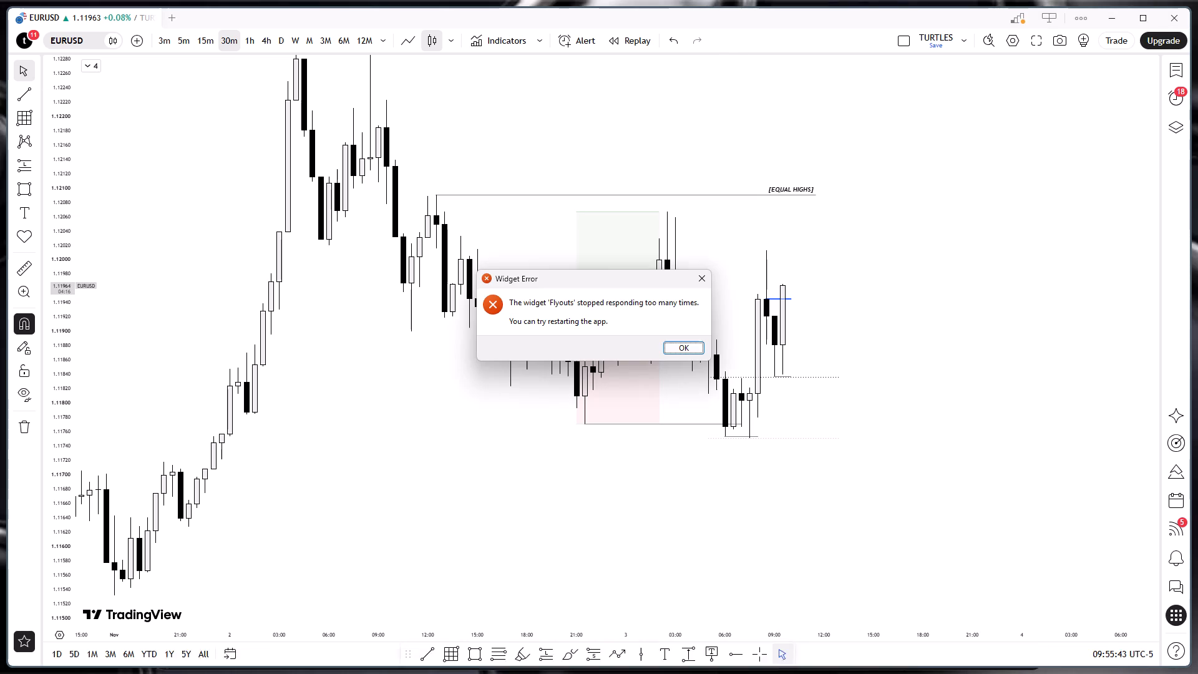
pyautogui.click(689, 346)
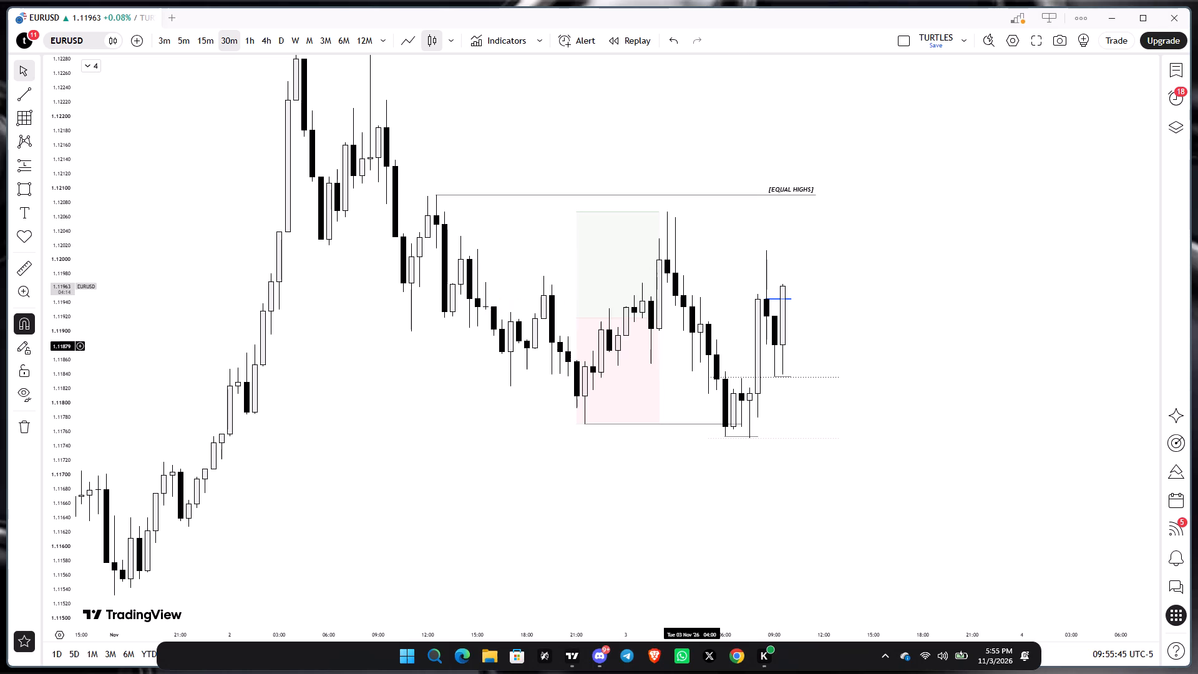
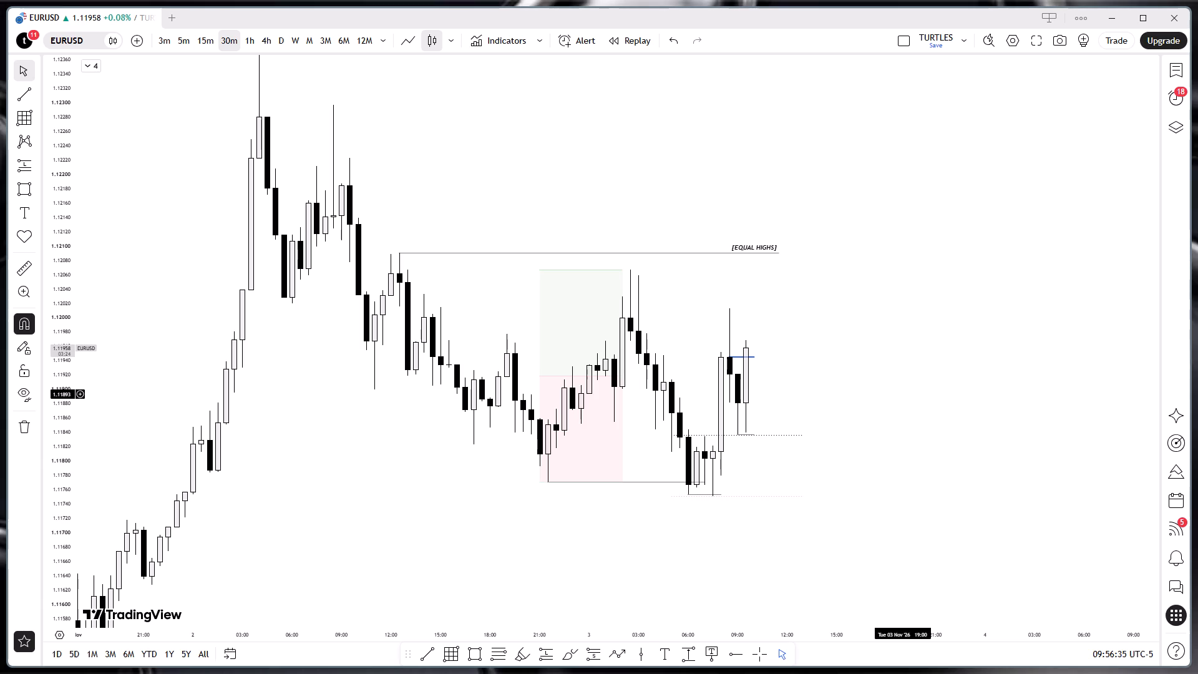
# Switch the EURUSD chart to the 5-minute timeframe.
pyautogui.moveTo(855, 417); pyautogui.dragTo(871, 408)
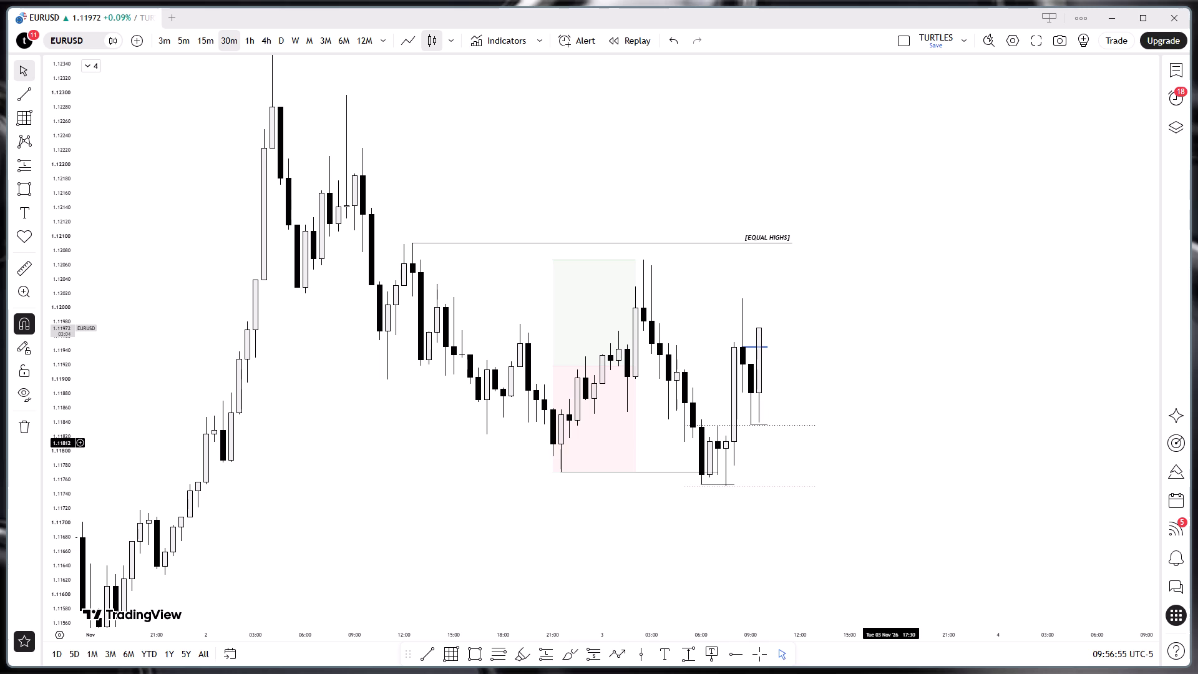
pyautogui.click(964, 301)
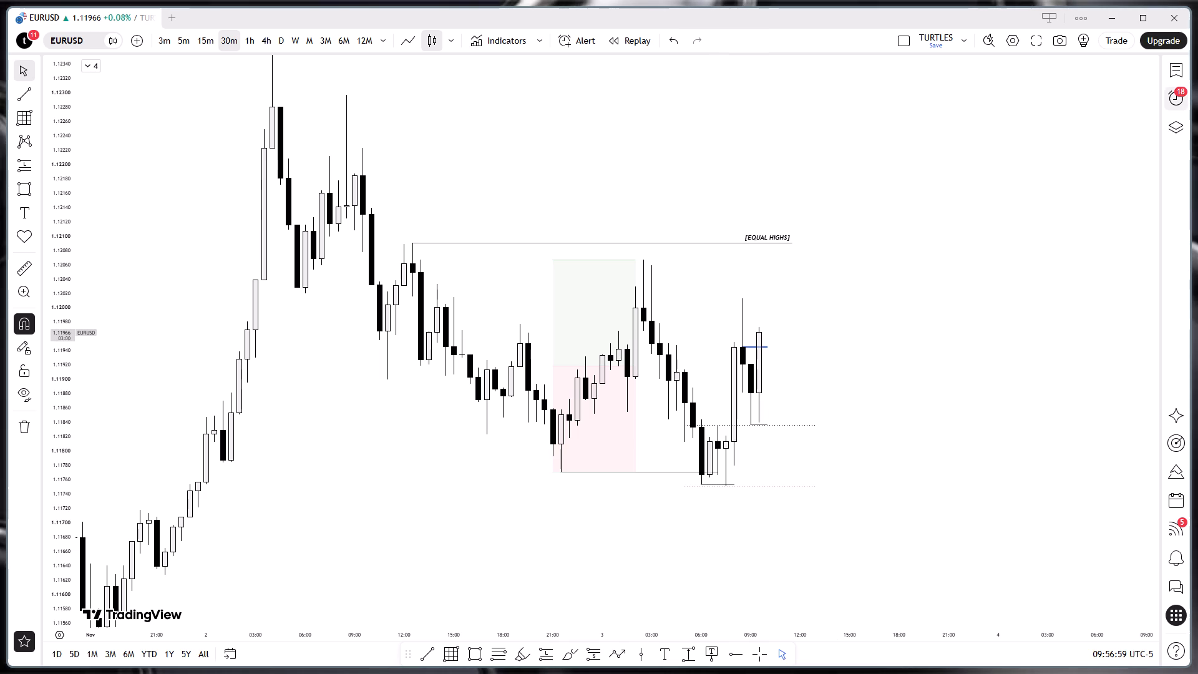
pyautogui.click(185, 42)
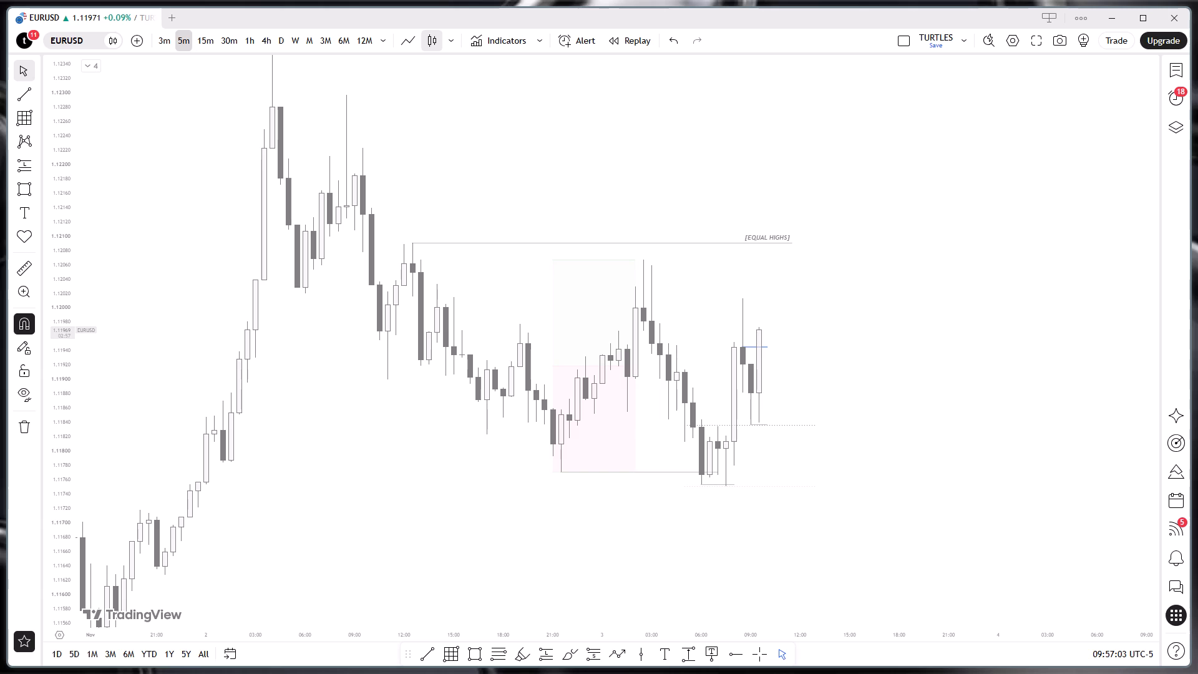
# Examine the 5-minute EURUSD price action from the shaded range through the latest candles around 10:00.
pyautogui.scroll(-4, 362, 168)
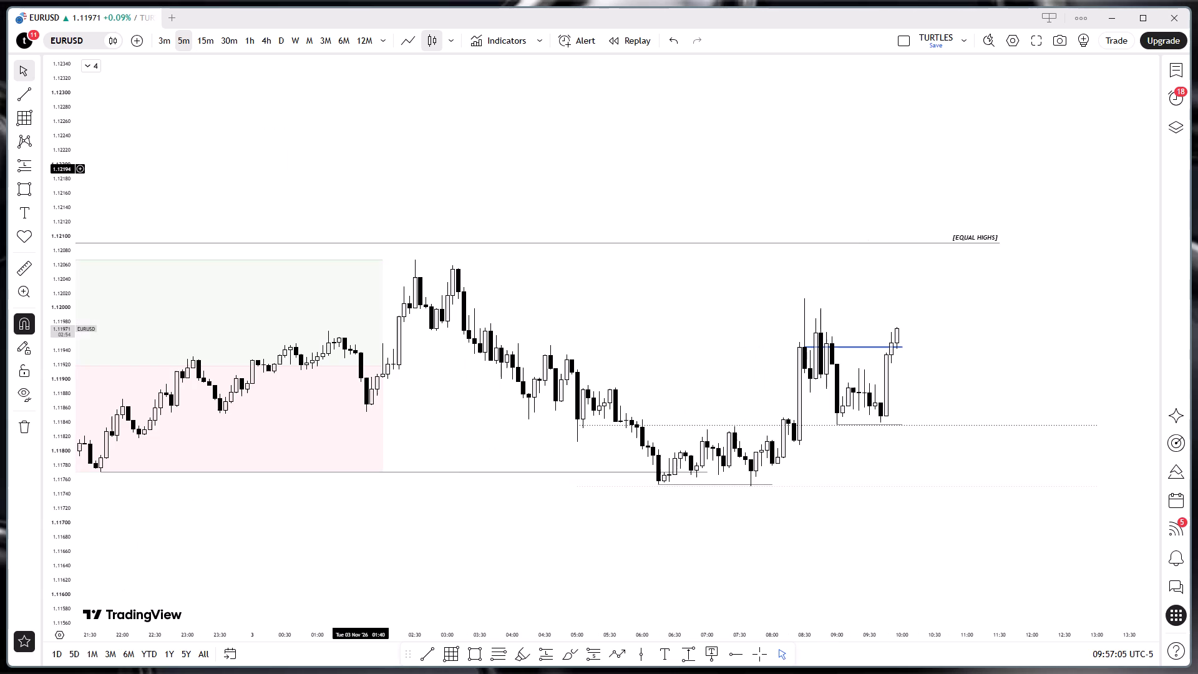
pyautogui.scroll(-4, 629, 331)
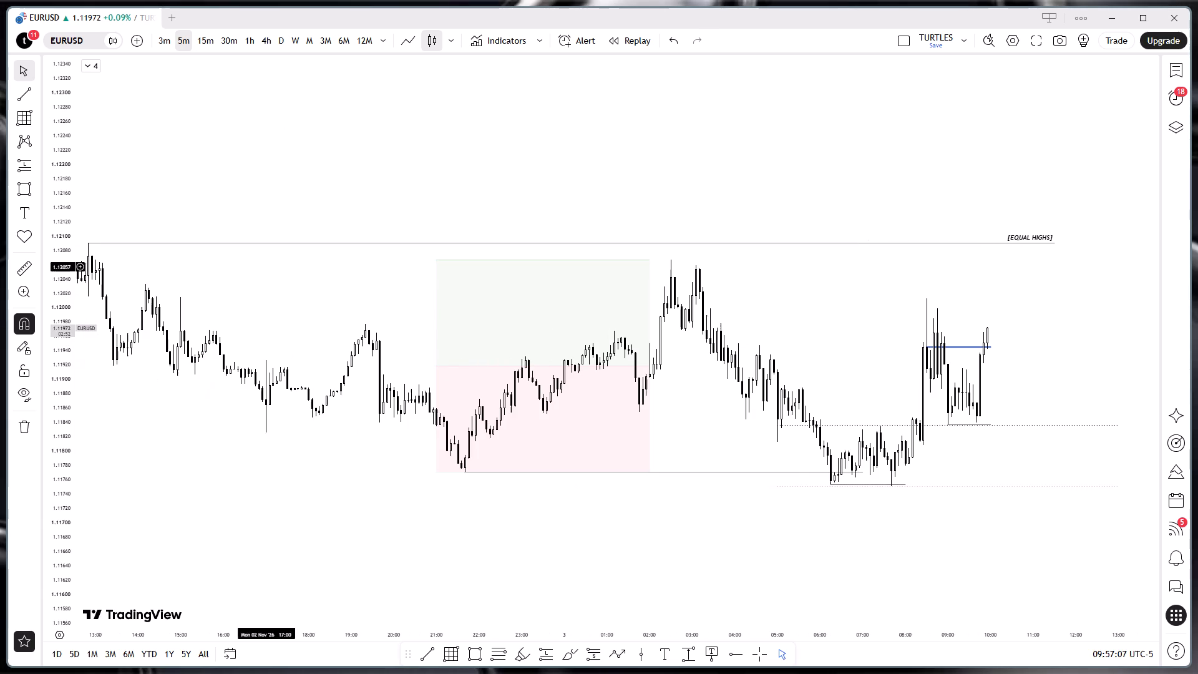
pyautogui.moveTo(54, 414); pyautogui.dragTo(47, 214)
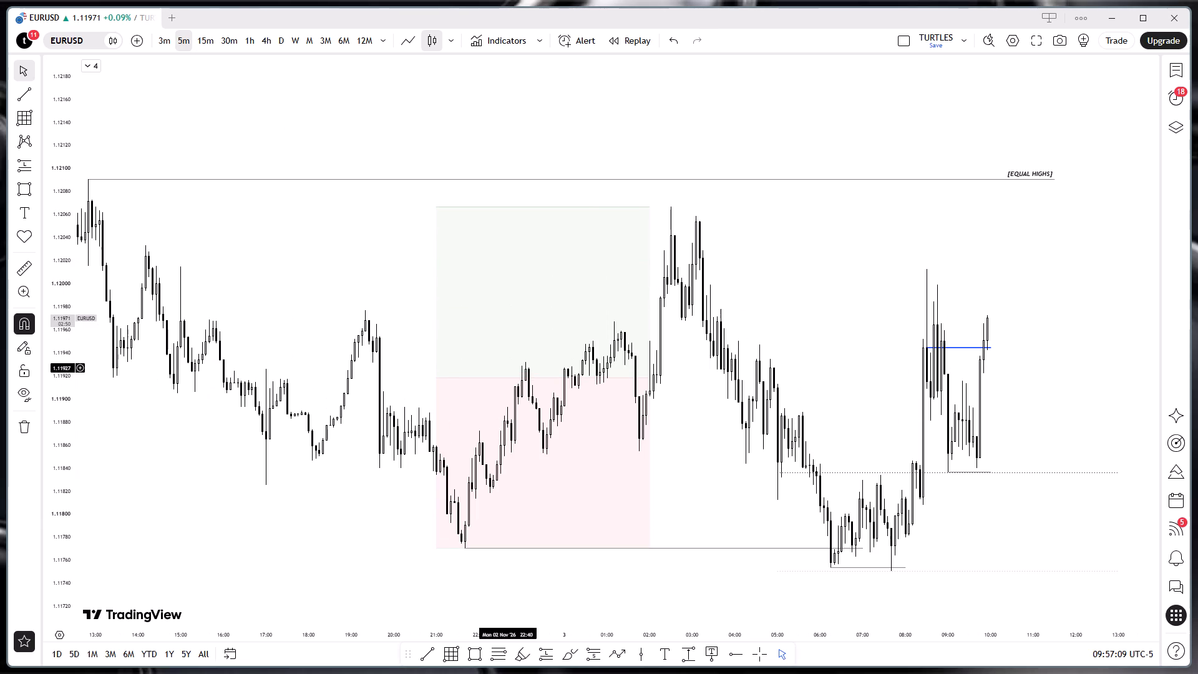
pyautogui.moveTo(68, 531); pyautogui.dragTo(43, 470)
pyautogui.scroll(3, 887, 358)
pyautogui.scroll(2, 812, 379)
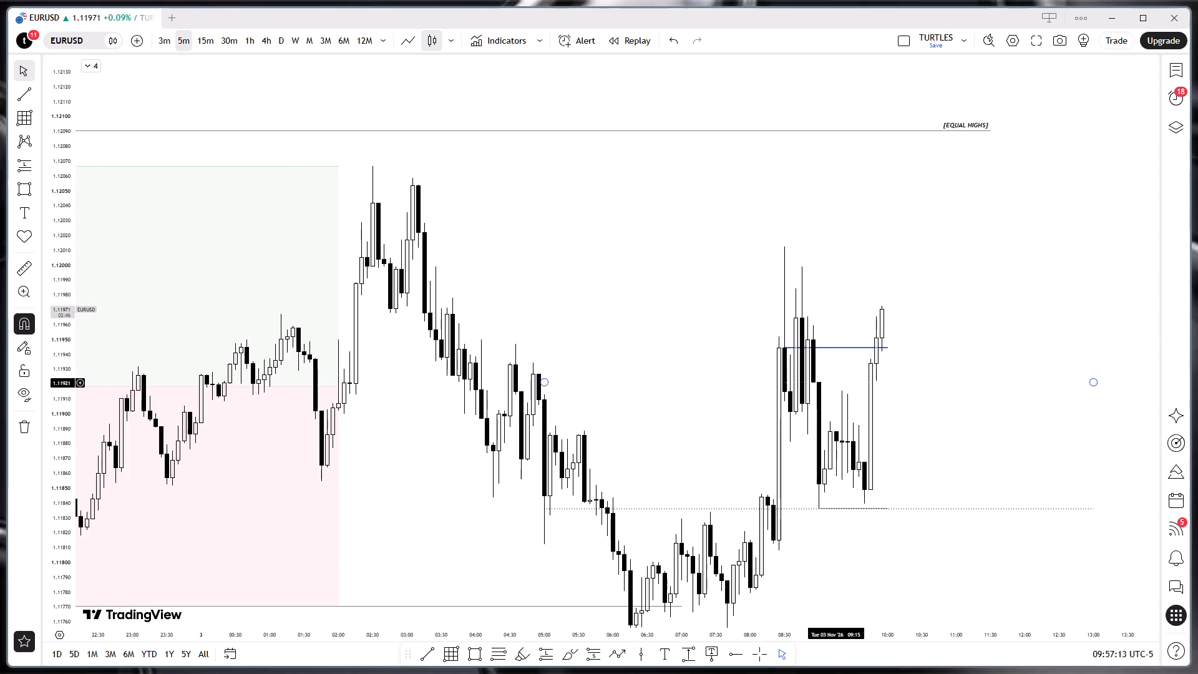
pyautogui.moveTo(938, 421); pyautogui.dragTo(926, 411)
pyautogui.moveTo(937, 405); pyautogui.dragTo(834, 368)
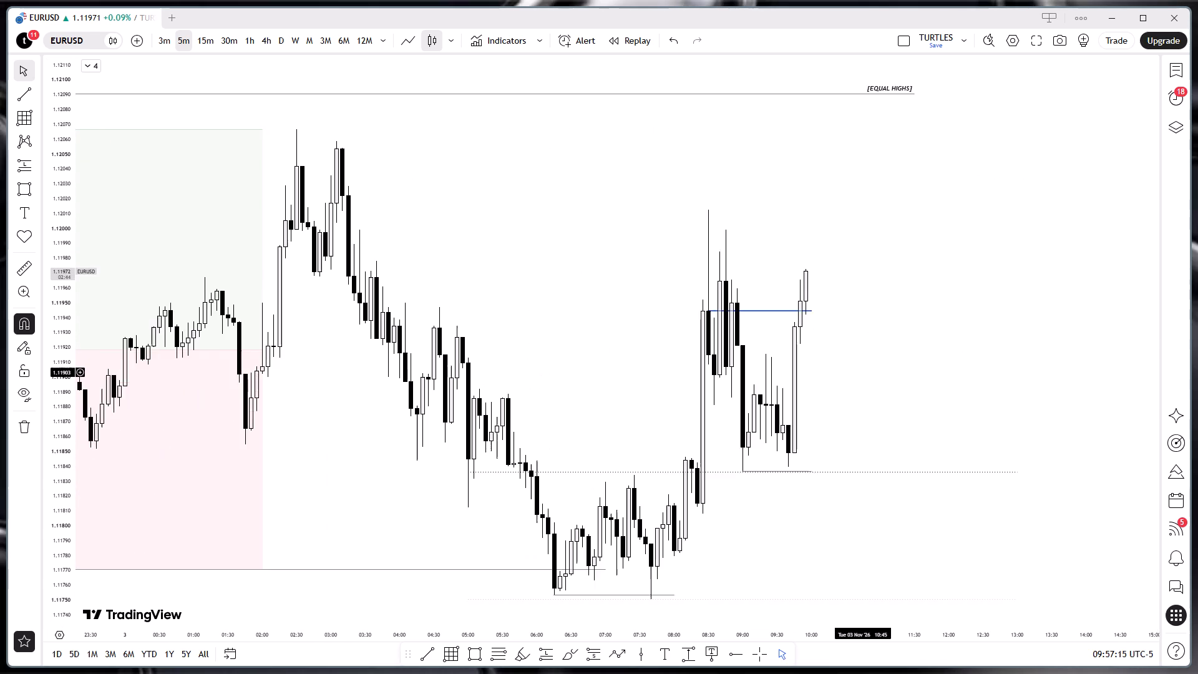
pyautogui.moveTo(834, 368); pyautogui.dragTo(772, 414)
pyautogui.click(1043, 442)
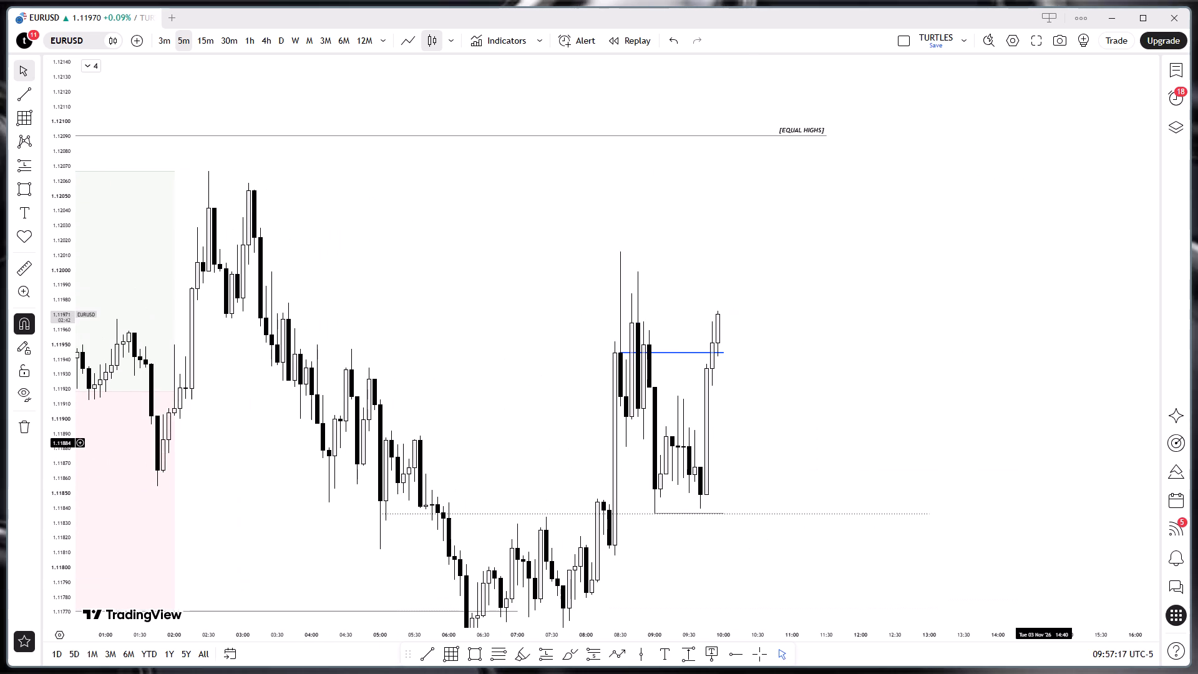
# Draw a horizontal trend line from the 09:50 candle's low, at about 1.11922, across to about 10:20.
pyautogui.click(429, 656)
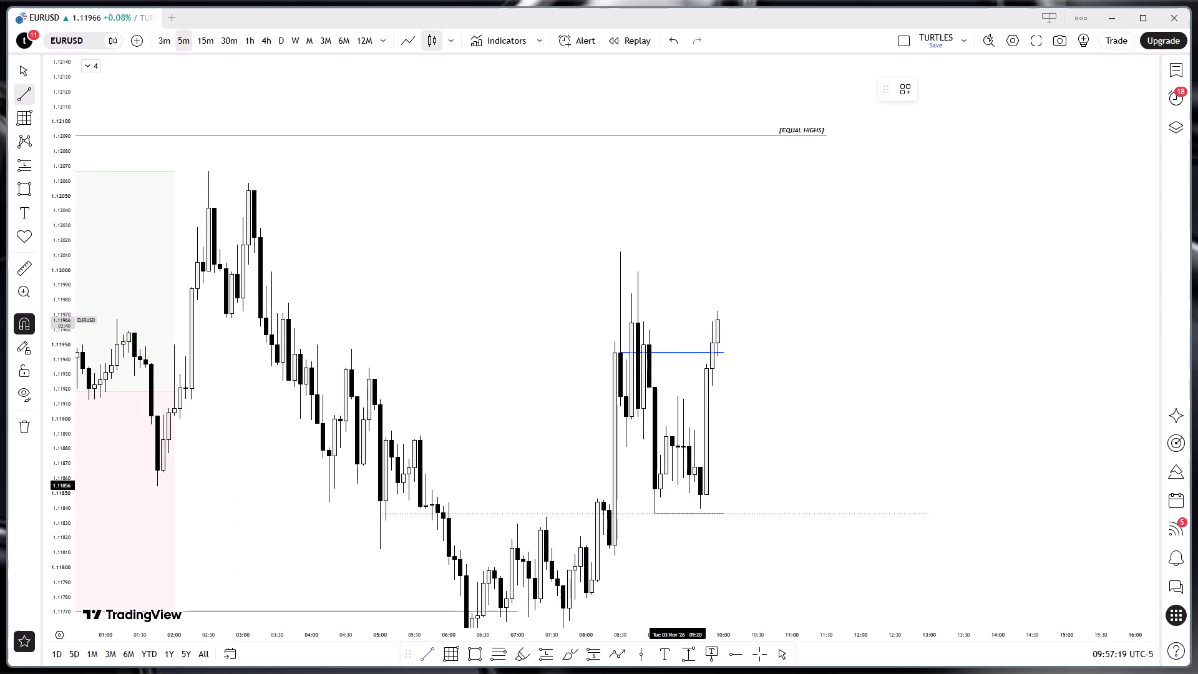
pyautogui.click(714, 387)
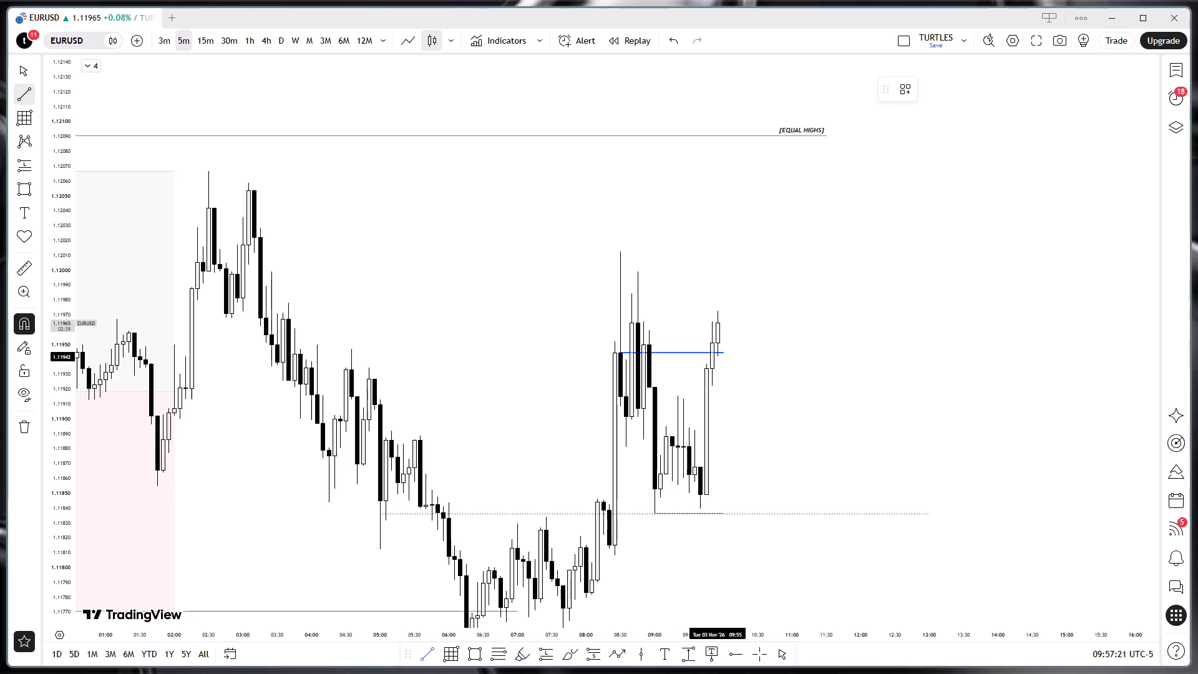
pyautogui.keyDown('shift'); pyautogui.click(746, 388); pyautogui.keyUp('shift')
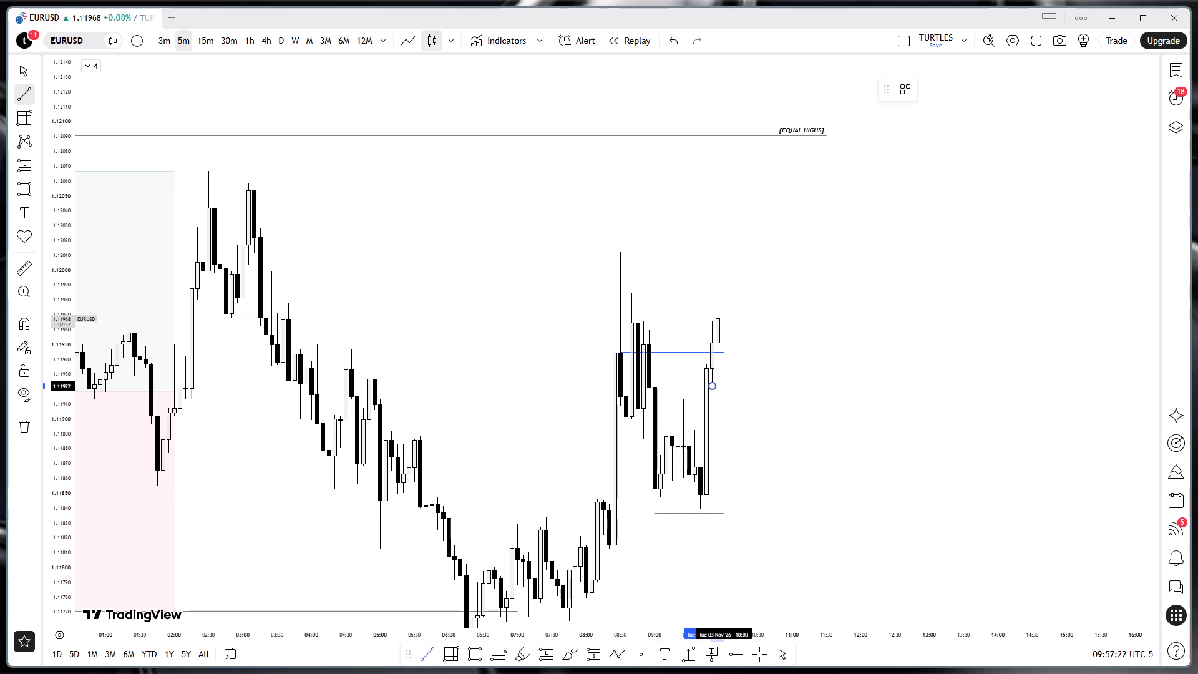
pyautogui.click(734, 223)
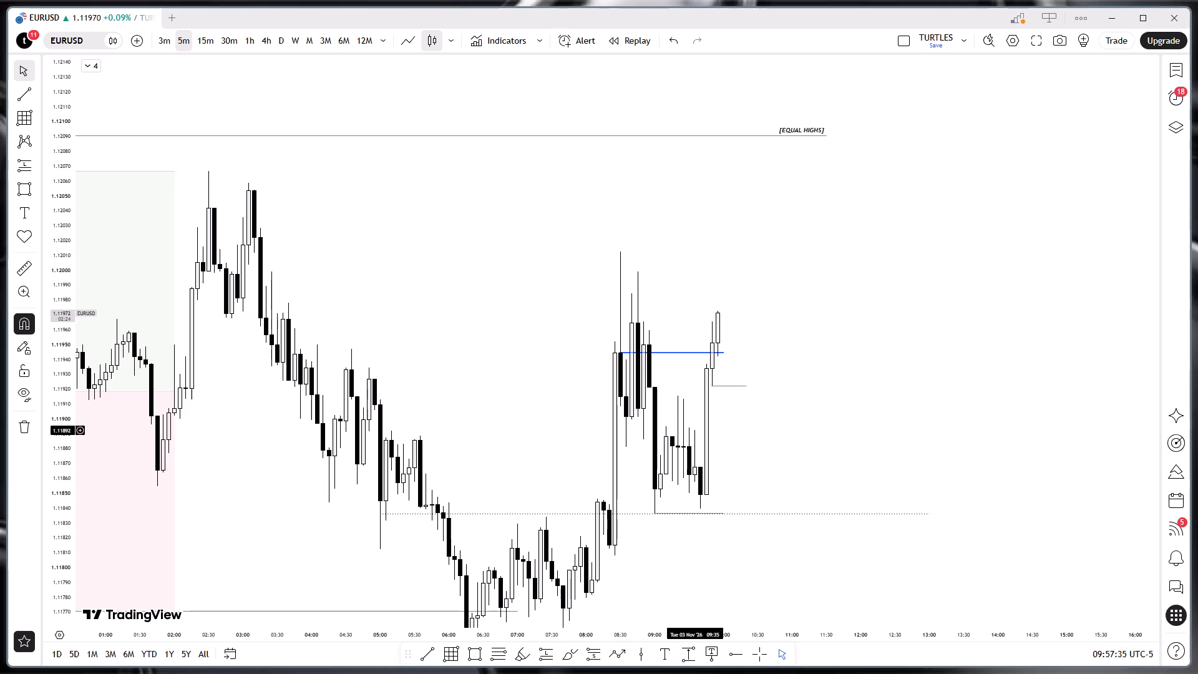
# Draw a second horizontal trend line from the 09:20 candle's high, at about 1.11915, to about 10:20.
pyautogui.click(431, 648)
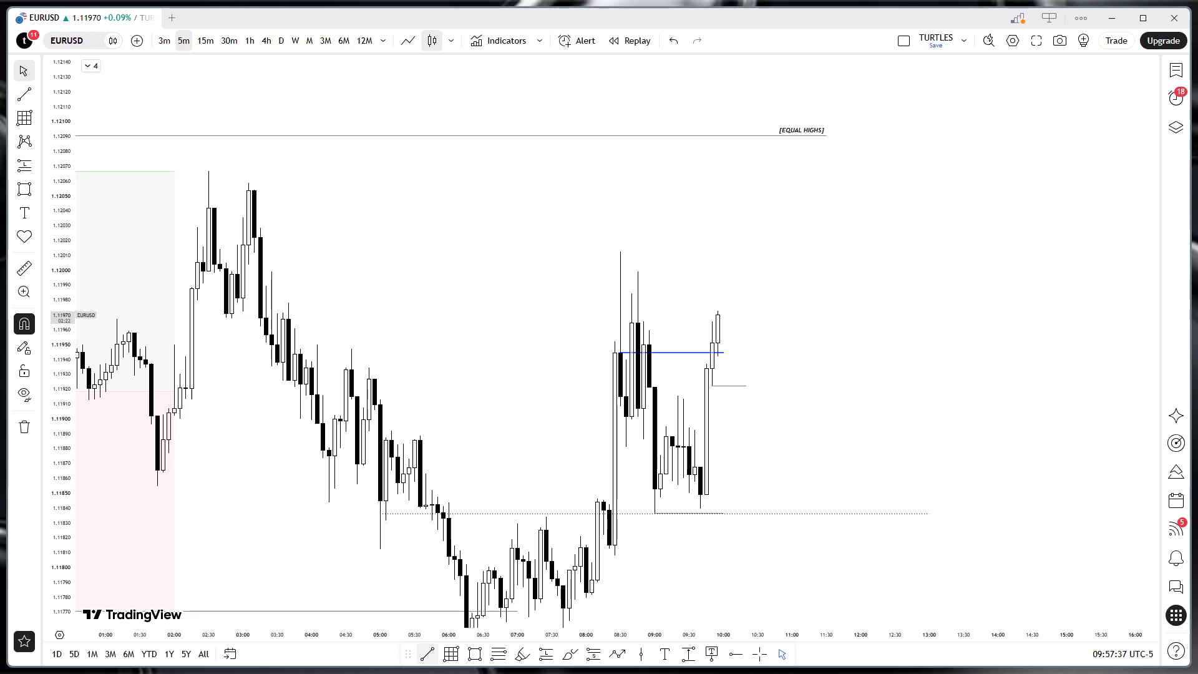
pyautogui.click(676, 393)
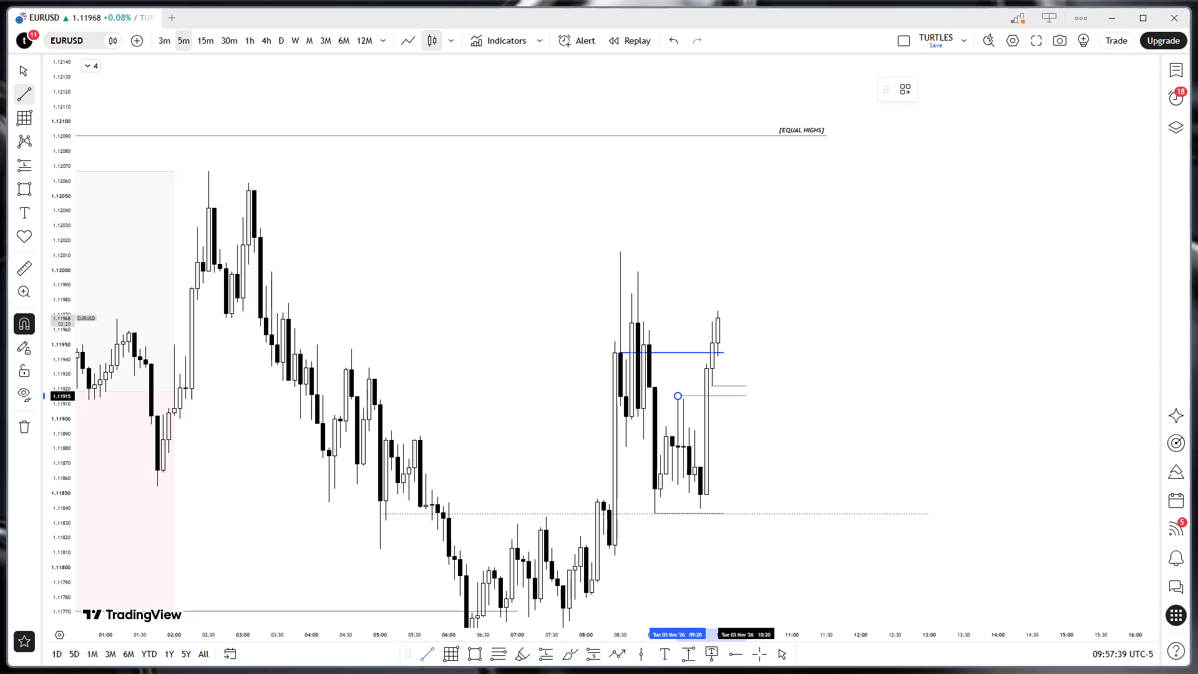
pyautogui.keyDown('shift'); pyautogui.click(749, 396); pyautogui.keyUp('shift')
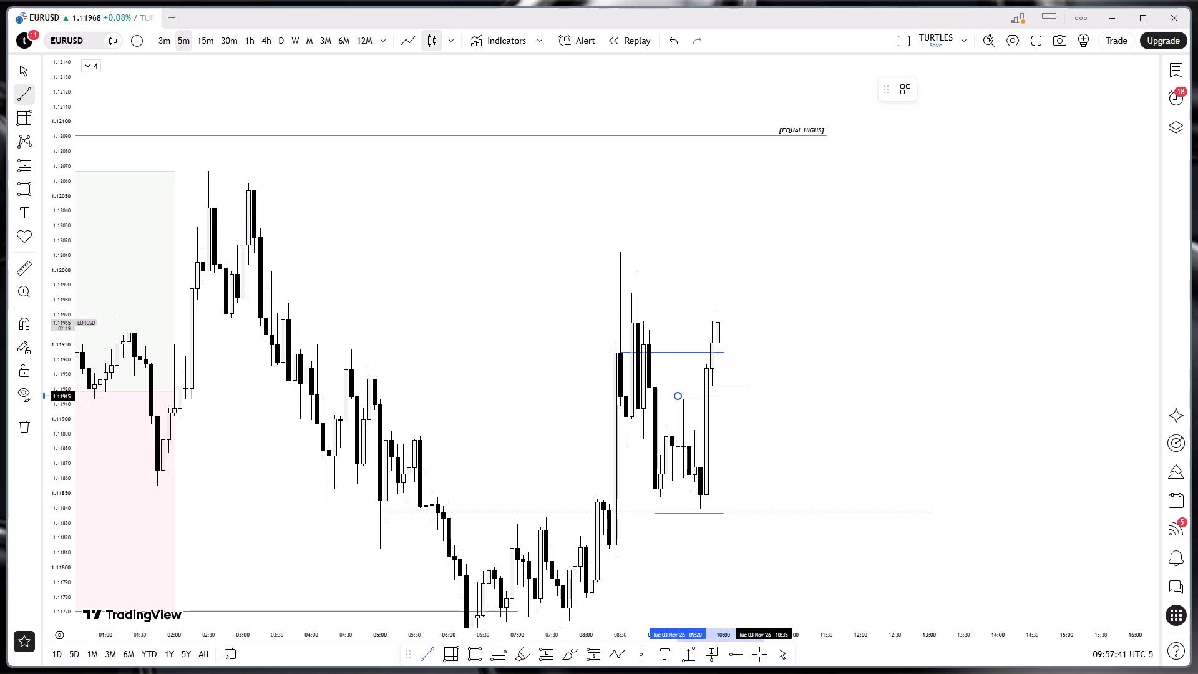
pyautogui.click(802, 354)
# Extend the two new horizontal lines forward, the upper one to about 10:35 and the lower one to about 10:40.
pyautogui.moveTo(749, 387); pyautogui.dragTo(766, 383)
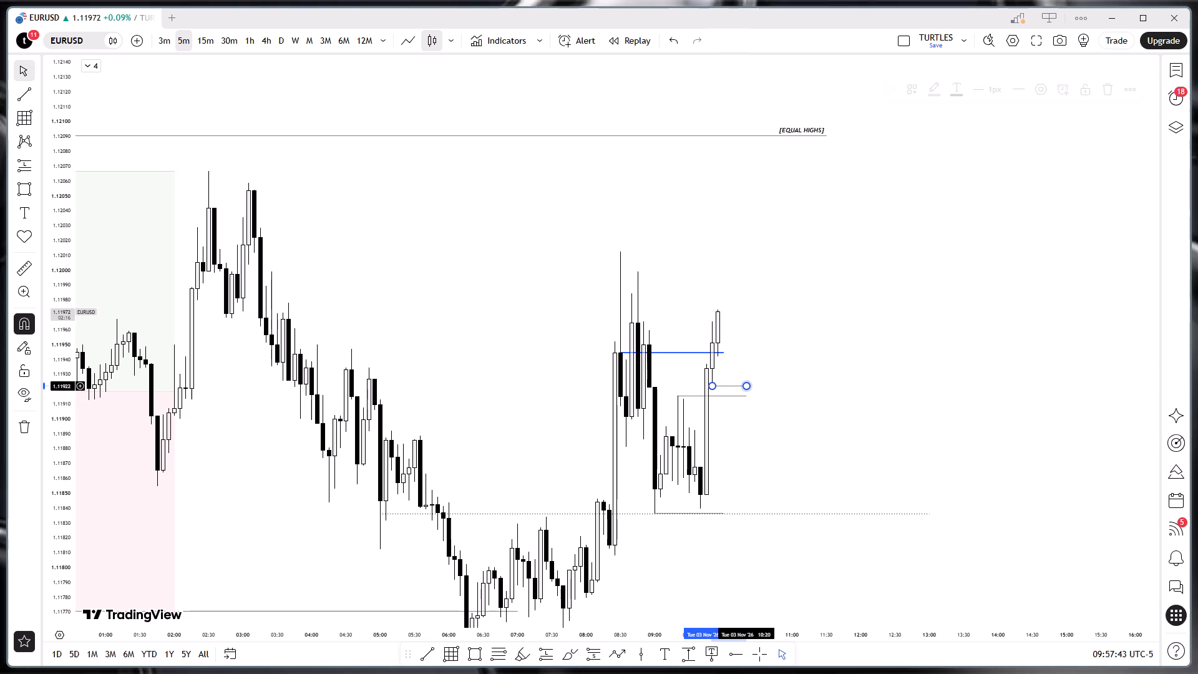
pyautogui.moveTo(745, 395); pyautogui.dragTo(769, 393)
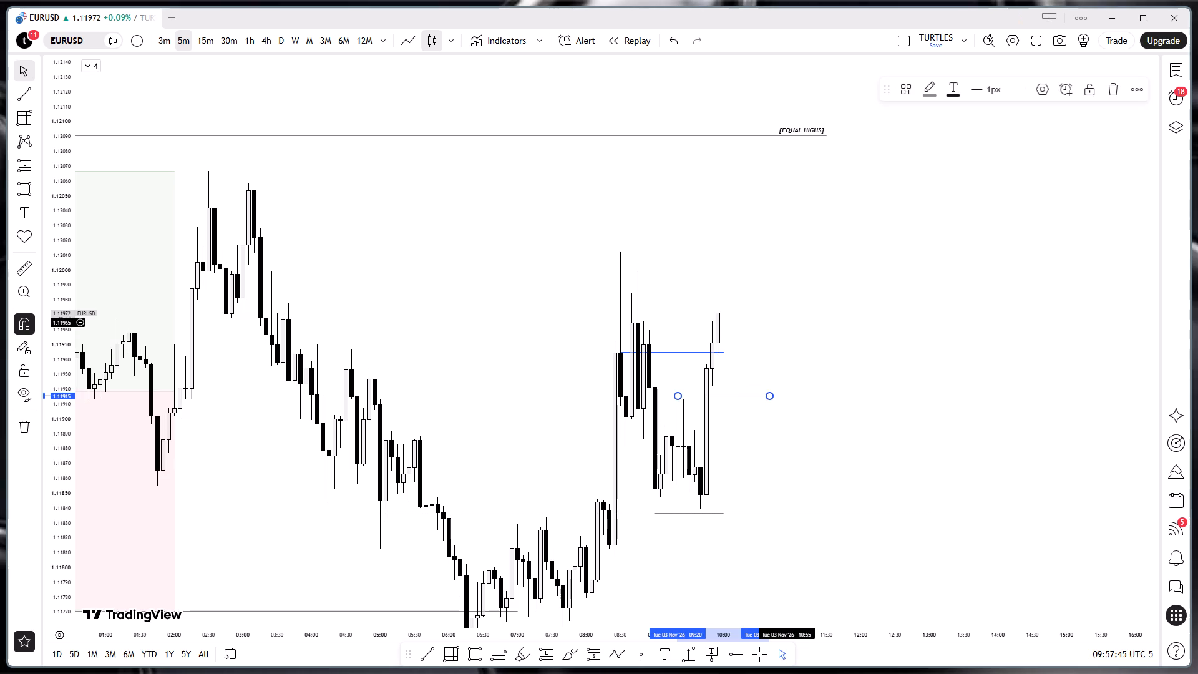
pyautogui.click(710, 178)
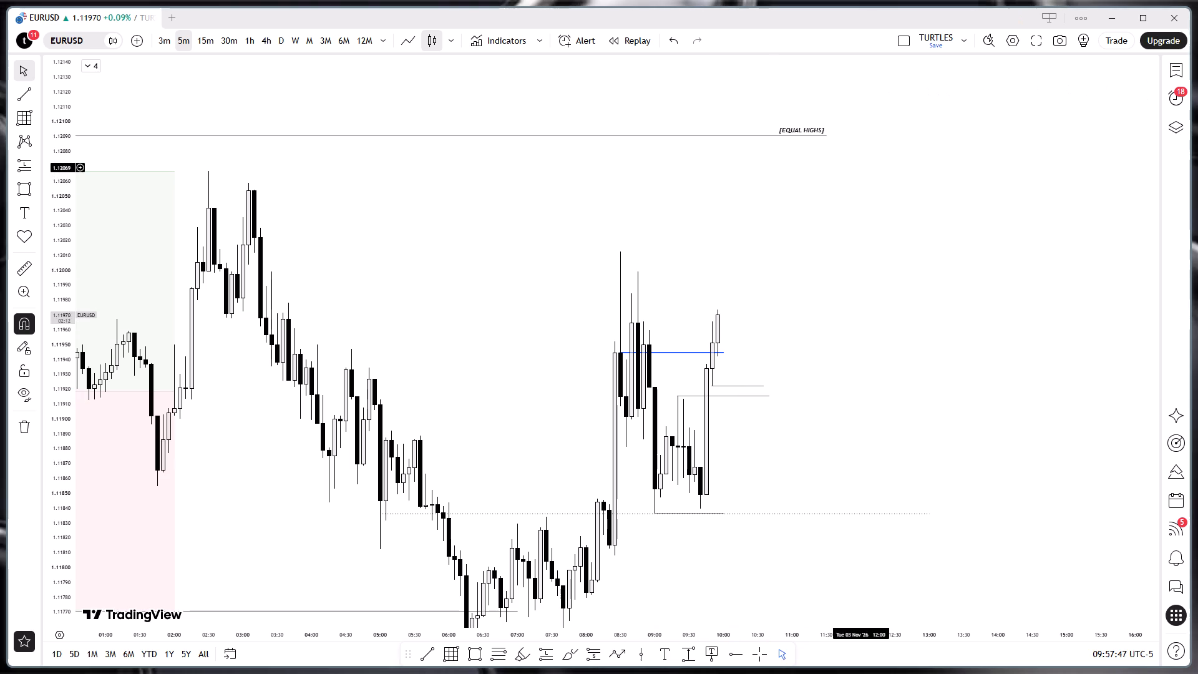
# Delete the blue horizontal line that runs from the 08:30 candle to 10:00.
pyautogui.click(618, 356)
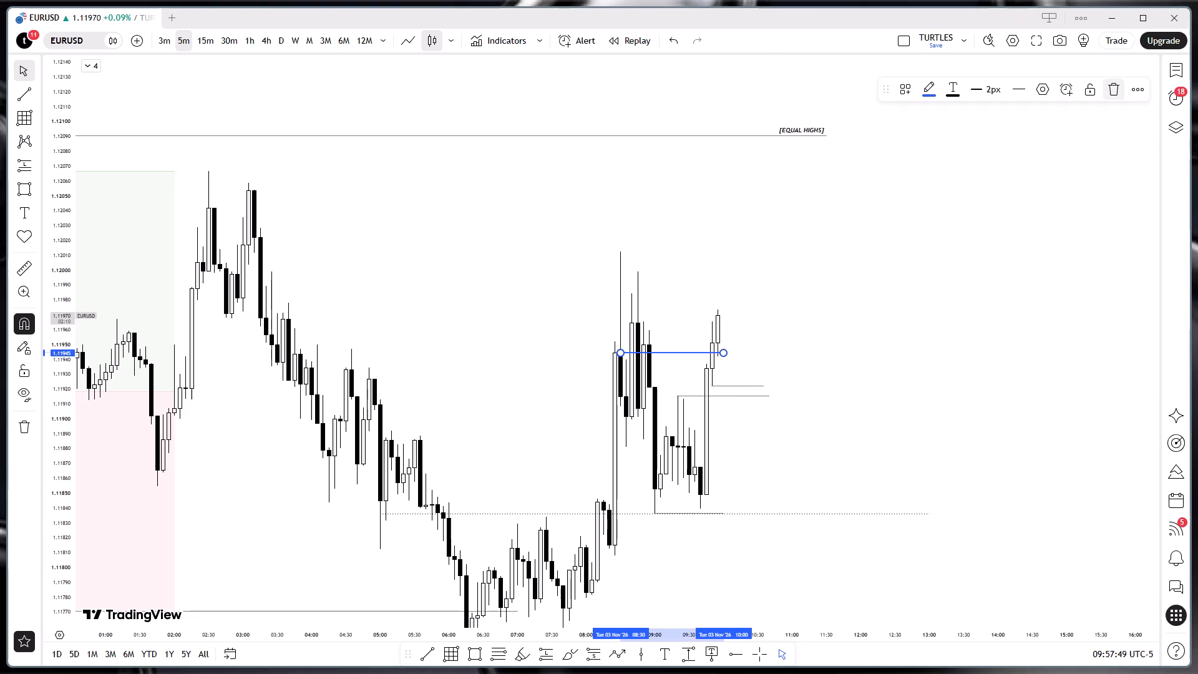
pyautogui.click(1110, 89)
pyautogui.click(1036, 152)
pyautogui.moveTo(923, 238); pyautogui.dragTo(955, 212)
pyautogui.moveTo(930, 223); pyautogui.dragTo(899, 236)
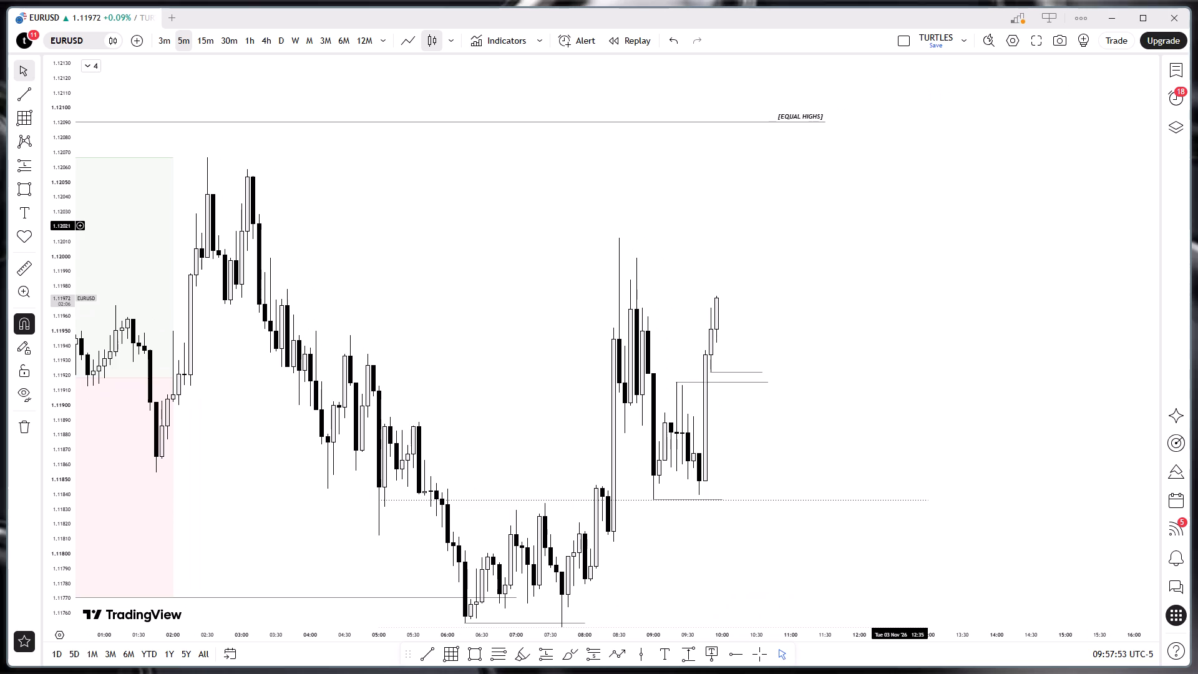
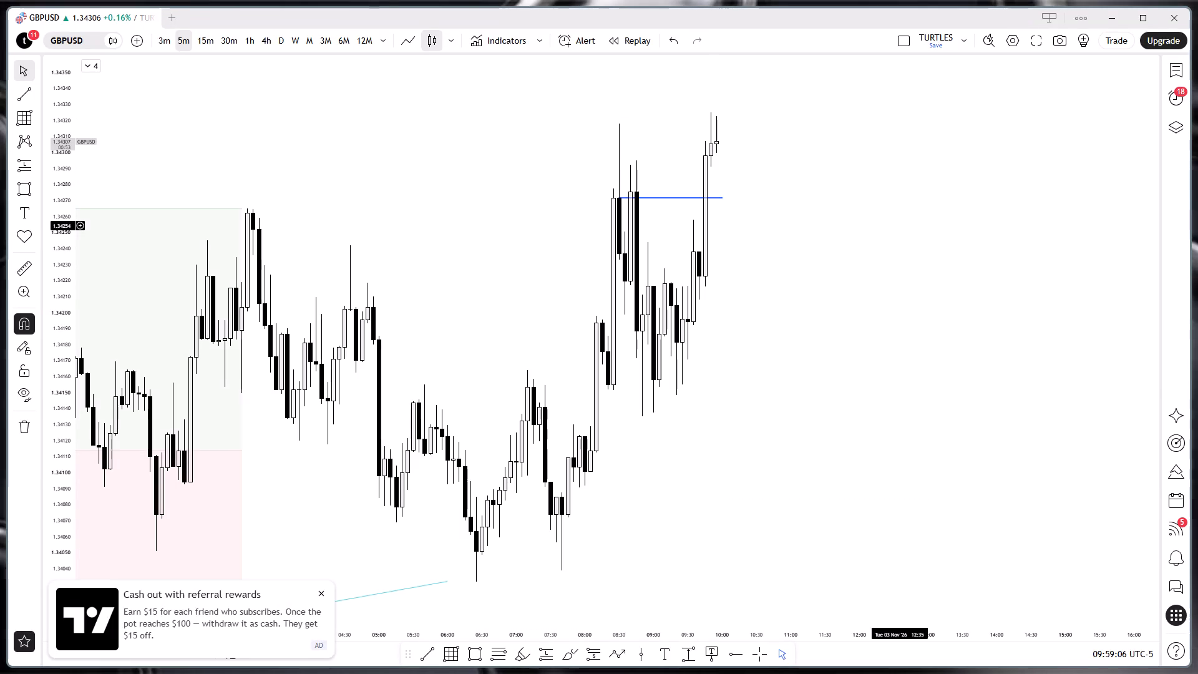
# Examine GBPUSD's 5-minute price action around the 08:30 high, the blue level and the latest rally before 10:00.
pyautogui.click(805, 338)
pyautogui.moveTo(859, 264); pyautogui.dragTo(854, 273)
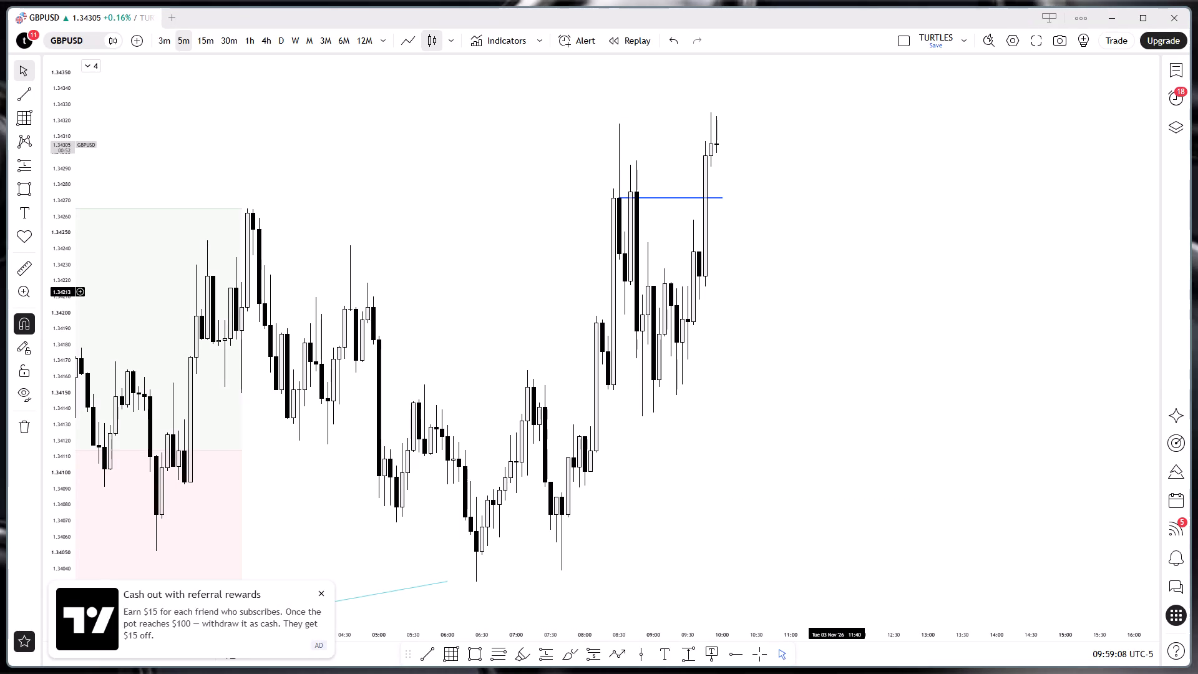
pyautogui.moveTo(854, 273); pyautogui.dragTo(856, 396)
pyautogui.moveTo(904, 293); pyautogui.dragTo(806, 477)
pyautogui.moveTo(803, 321); pyautogui.dragTo(811, 376)
pyautogui.moveTo(802, 380); pyautogui.dragTo(812, 251)
pyautogui.moveTo(817, 297); pyautogui.dragTo(817, 260)
pyautogui.moveTo(782, 330); pyautogui.dragTo(817, 297)
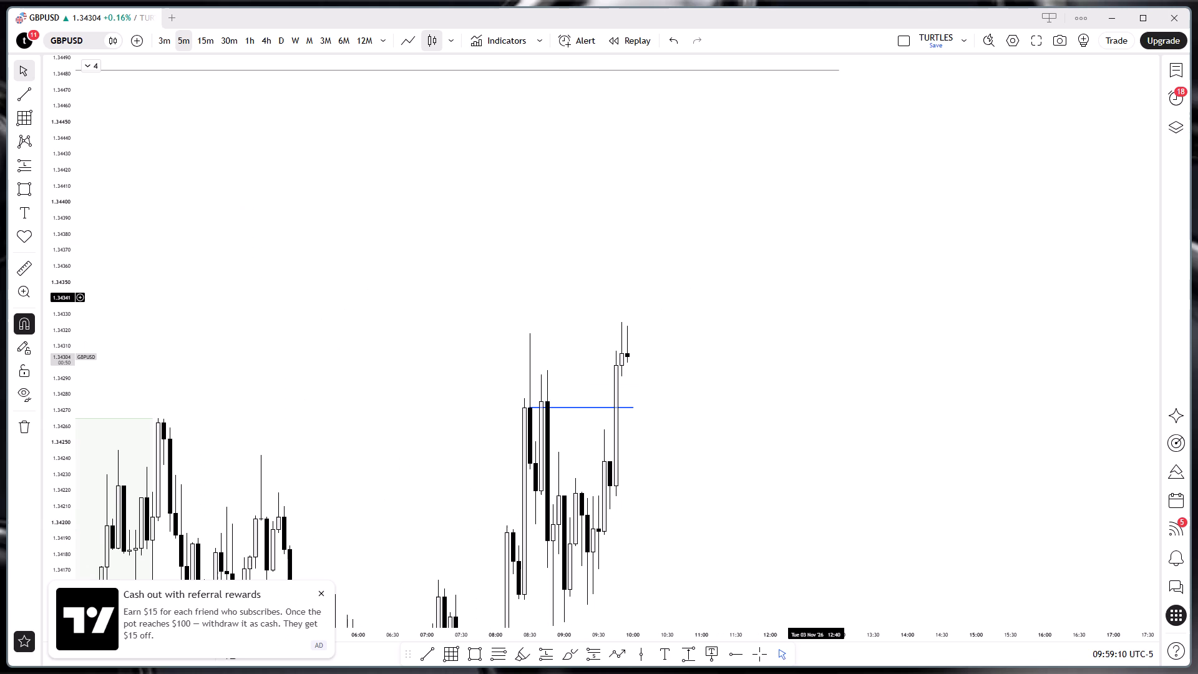
pyautogui.moveTo(817, 297); pyautogui.dragTo(786, 309)
pyautogui.moveTo(753, 366); pyautogui.dragTo(742, 349)
pyautogui.moveTo(723, 391); pyautogui.dragTo(722, 379)
pyautogui.moveTo(657, 420); pyautogui.dragTo(664, 398)
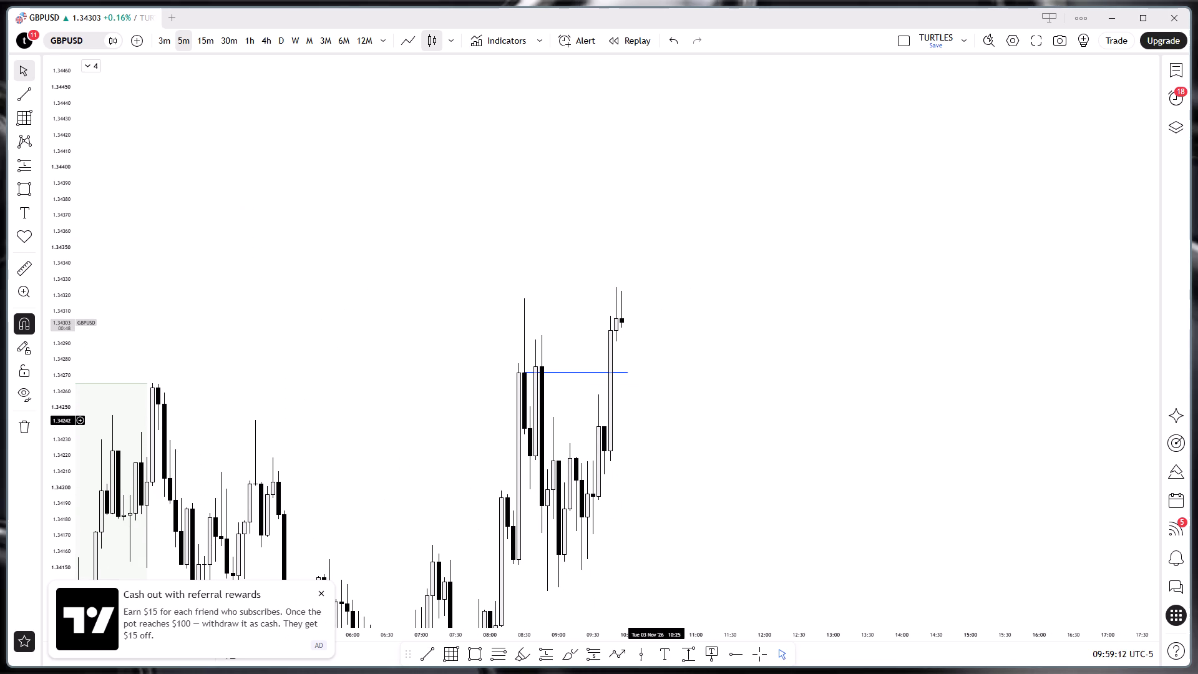
pyautogui.moveTo(653, 429); pyautogui.dragTo(660, 419)
pyautogui.moveTo(678, 411); pyautogui.dragTo(678, 396)
pyautogui.moveTo(656, 426); pyautogui.dragTo(655, 427)
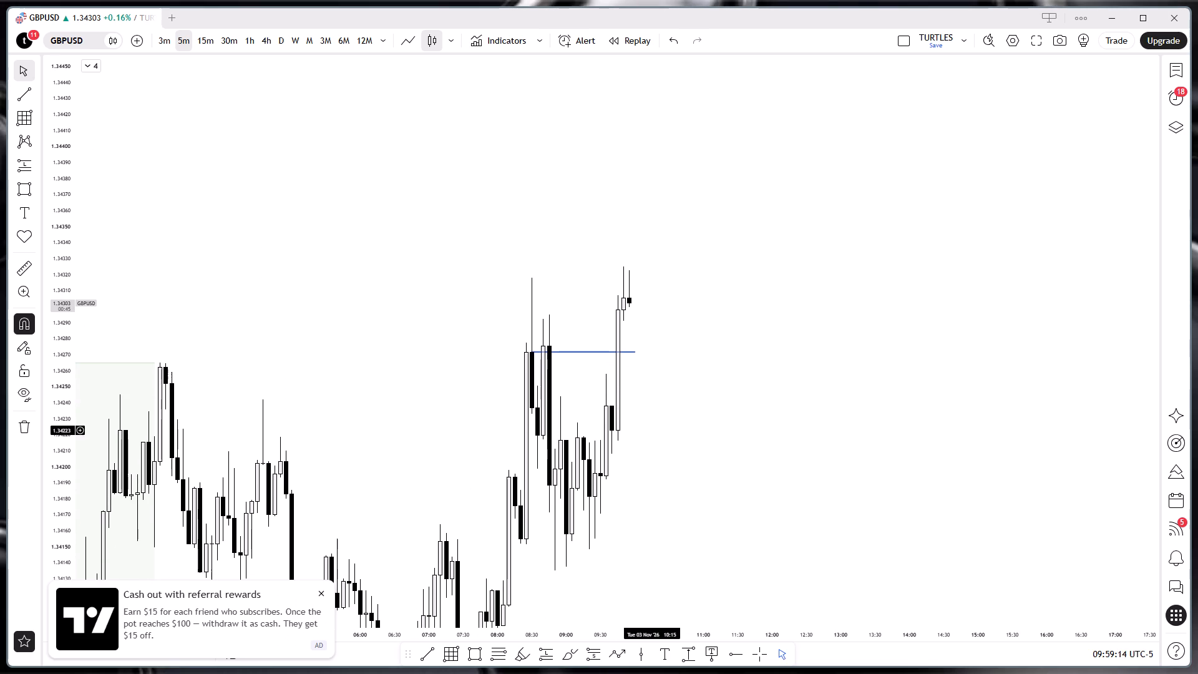
pyautogui.moveTo(655, 427); pyautogui.dragTo(659, 418)
pyautogui.moveTo(636, 480); pyautogui.dragTo(645, 459)
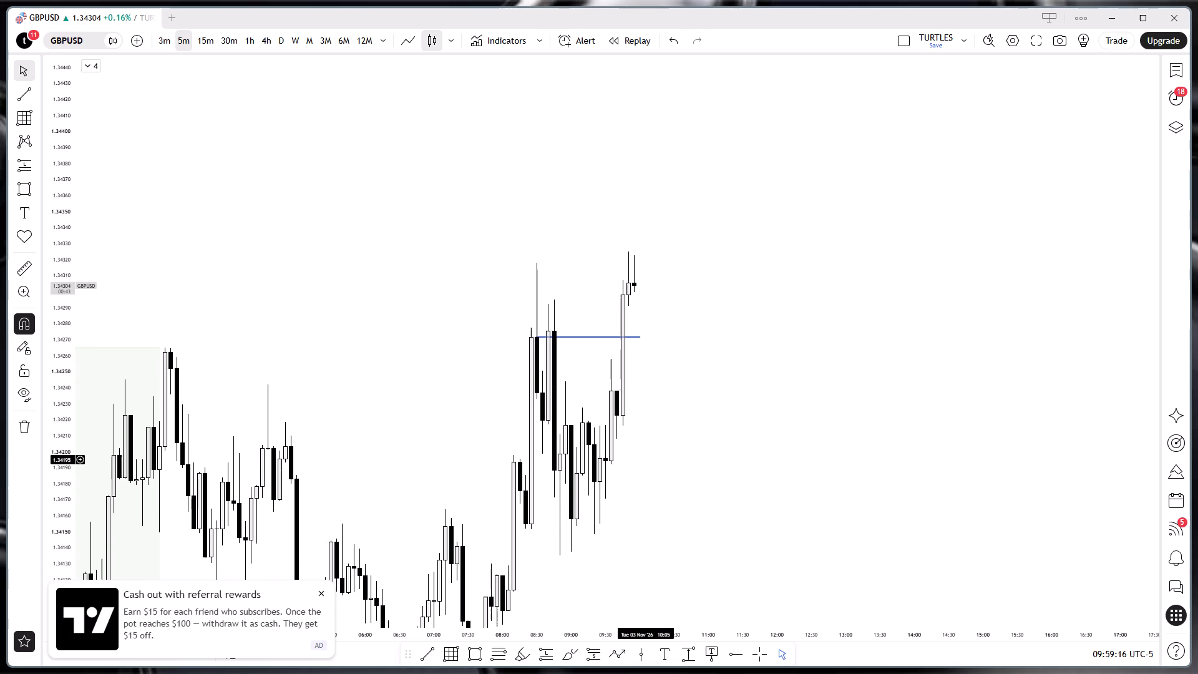
pyautogui.moveTo(702, 281); pyautogui.dragTo(702, 308)
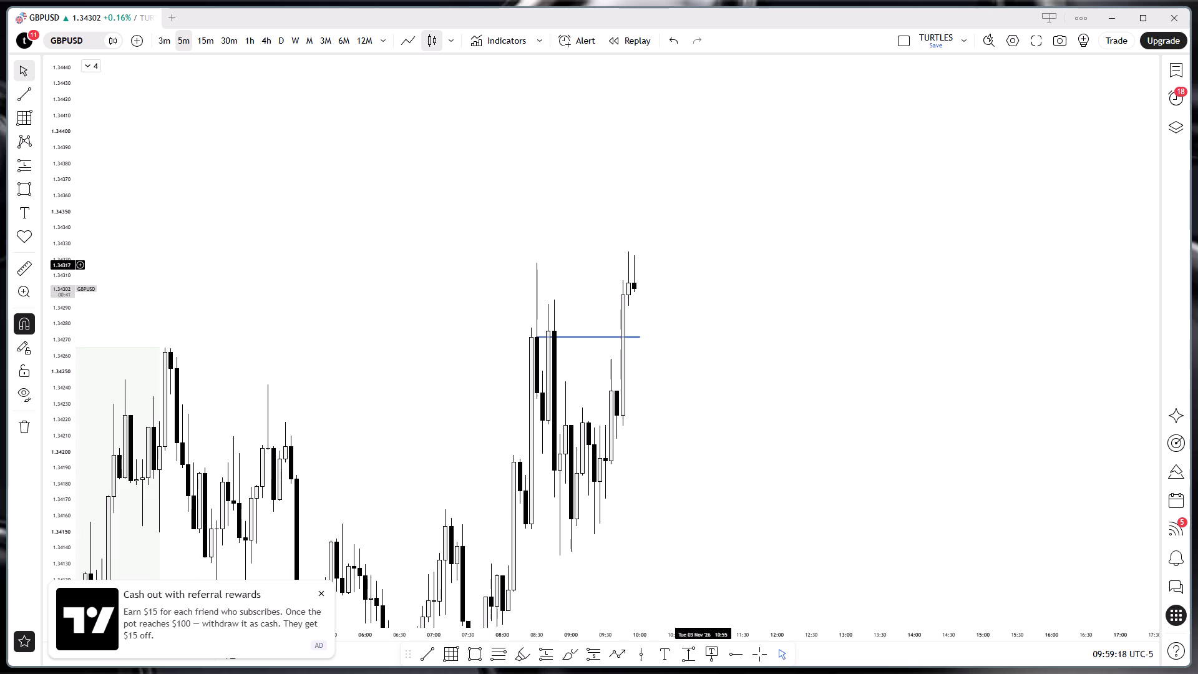
pyautogui.moveTo(702, 308); pyautogui.dragTo(698, 342)
# Switch the chart to EURUSD and close the referral rewards advert.
pyautogui.click(1186, 66)
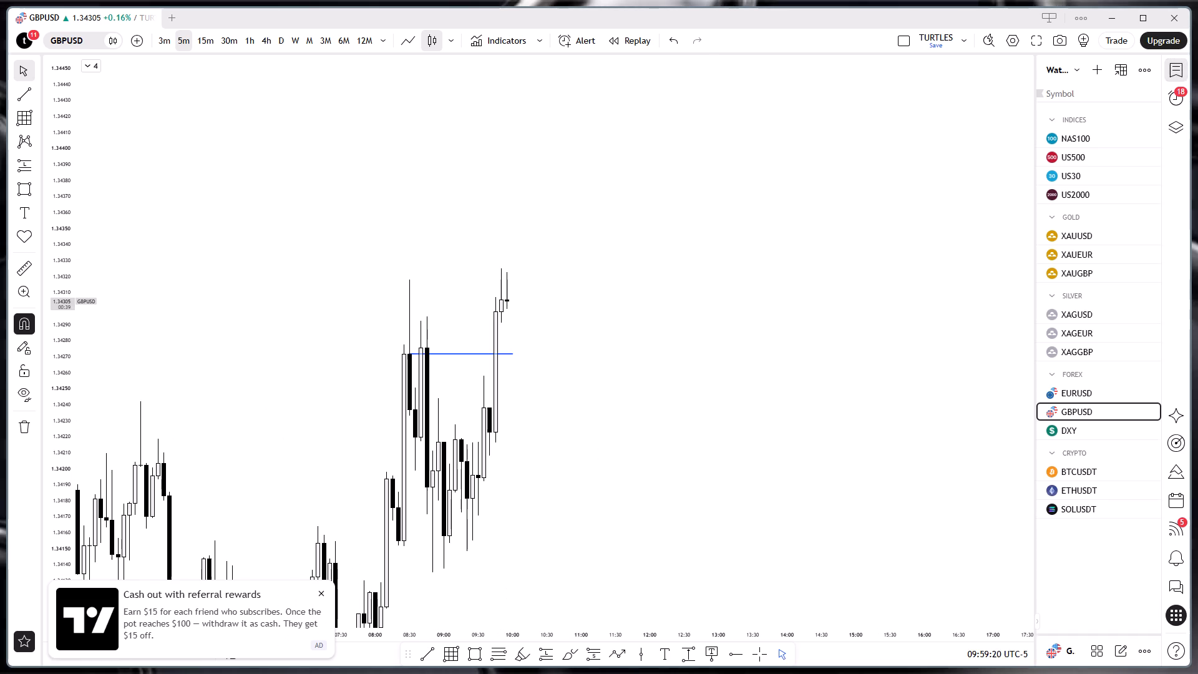
pyautogui.click(1082, 388)
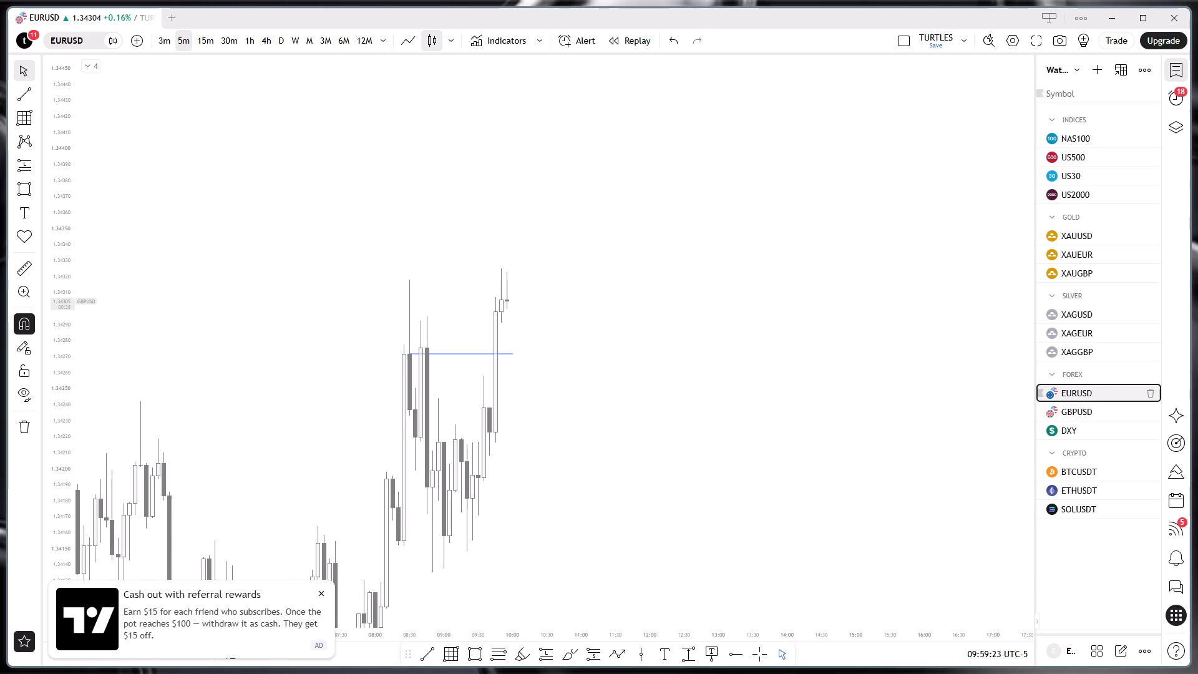
pyautogui.click(320, 592)
pyautogui.moveTo(684, 268); pyautogui.dragTo(706, 373)
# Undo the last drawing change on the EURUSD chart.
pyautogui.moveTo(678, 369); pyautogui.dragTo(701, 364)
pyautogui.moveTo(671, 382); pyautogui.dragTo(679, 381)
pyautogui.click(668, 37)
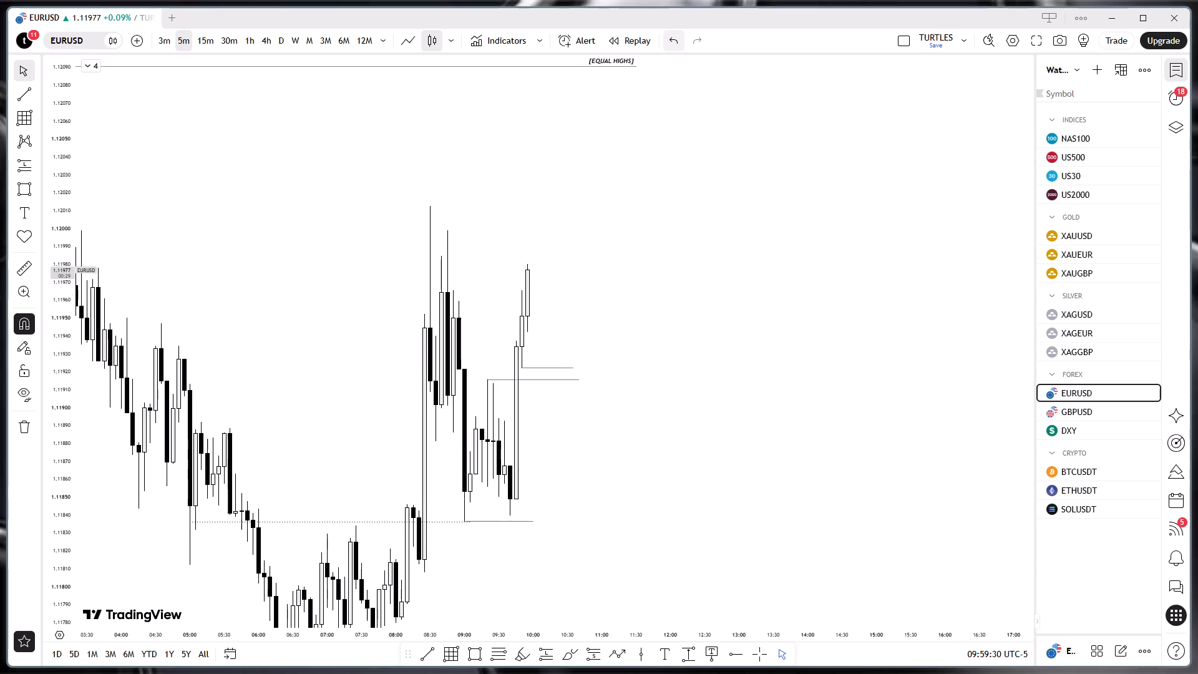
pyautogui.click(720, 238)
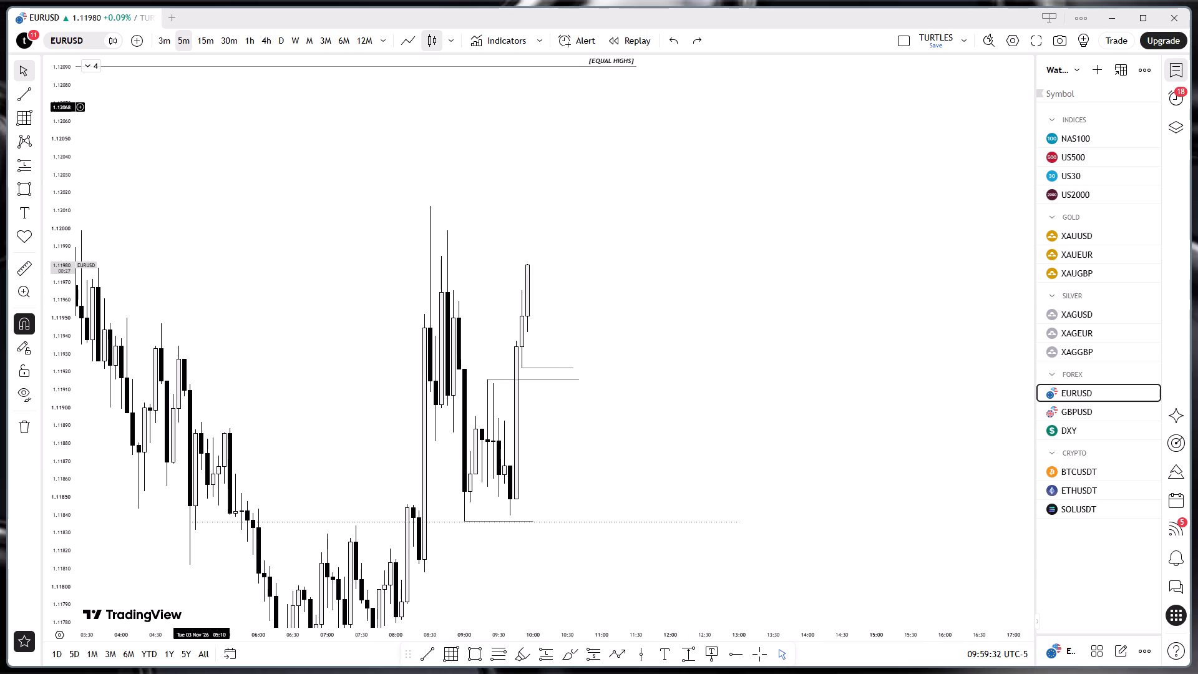
# Check EURUSD on the 30-minute timeframe, then return to 5 minutes and examine the recent highs below the equal highs line.
pyautogui.click(222, 38)
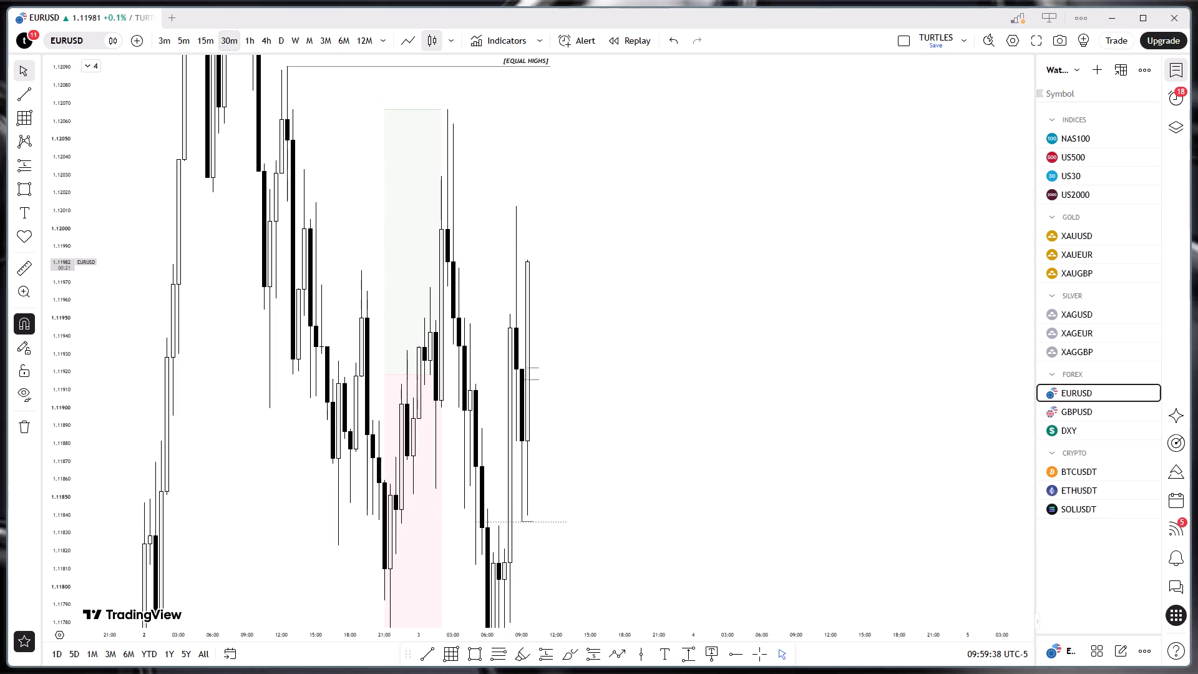
pyautogui.click(177, 41)
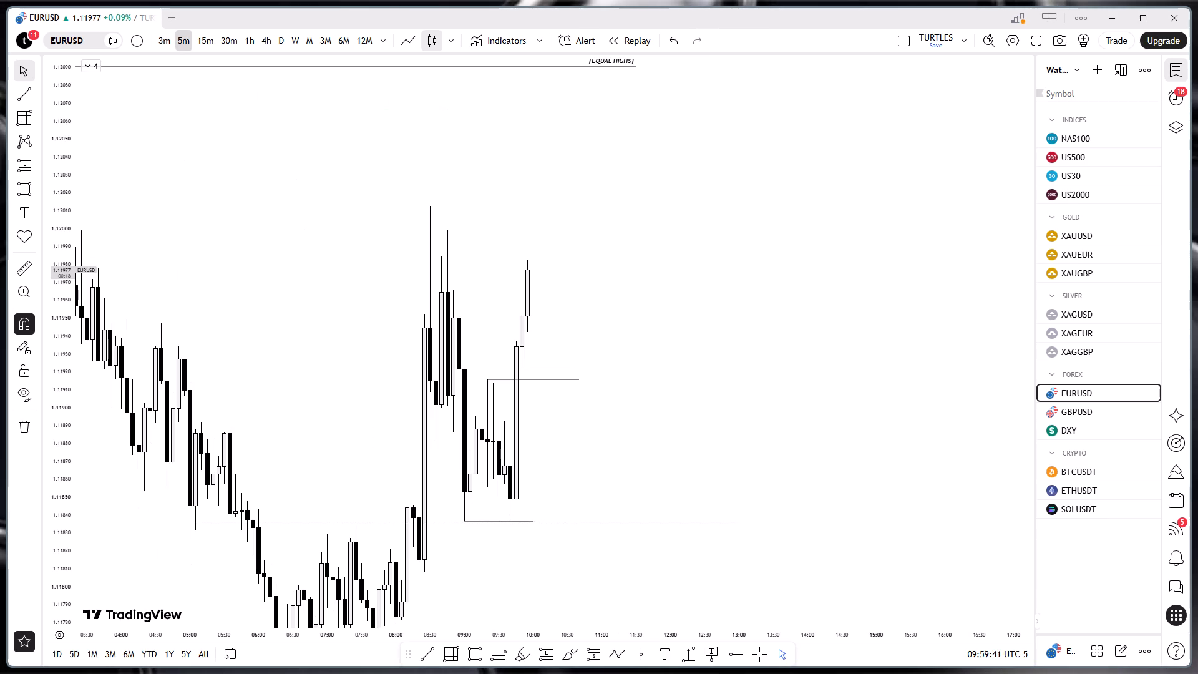
pyautogui.click(565, 169)
pyautogui.moveTo(555, 154); pyautogui.dragTo(575, 192)
pyautogui.moveTo(586, 182); pyautogui.dragTo(621, 207)
pyautogui.moveTo(625, 202); pyautogui.dragTo(739, 207)
pyautogui.moveTo(733, 210); pyautogui.dragTo(736, 205)
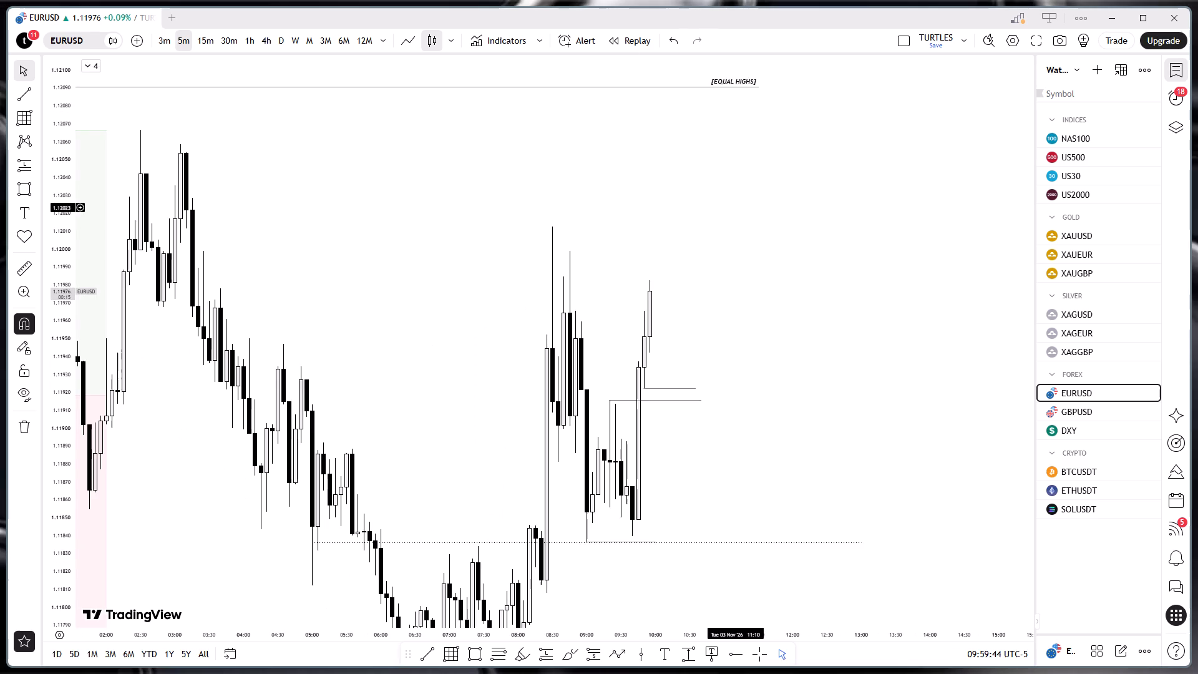
pyautogui.moveTo(736, 205); pyautogui.dragTo(737, 201)
pyautogui.moveTo(735, 208); pyautogui.dragTo(732, 202)
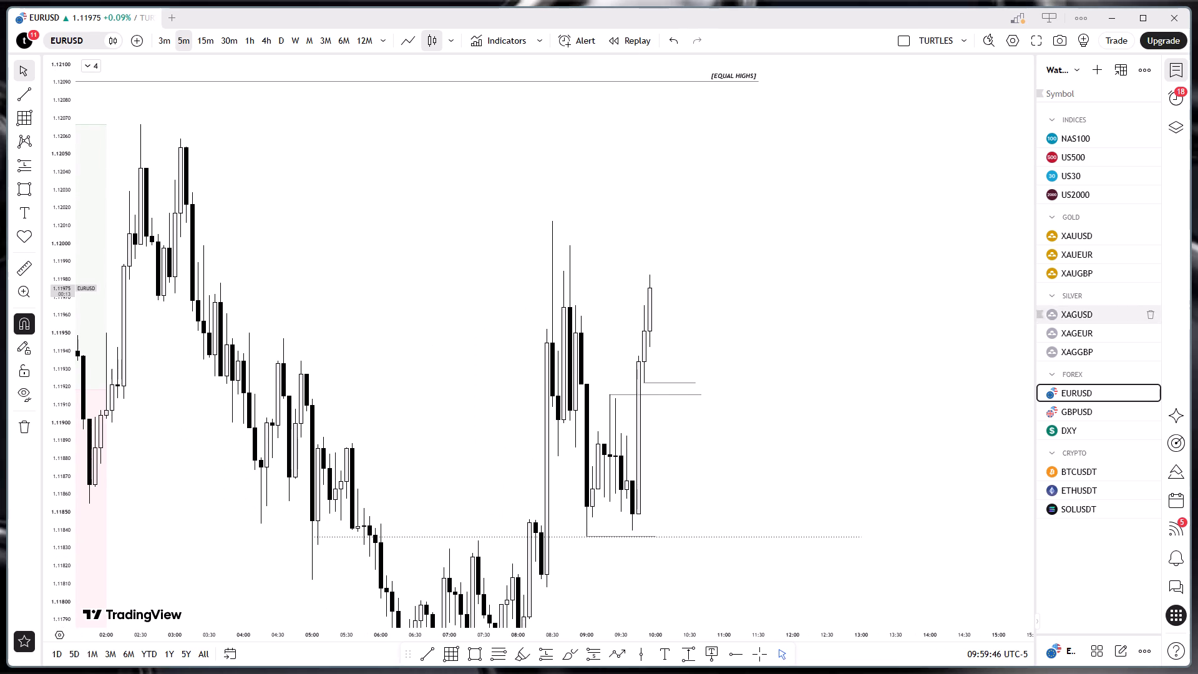
# Compare the 5-minute price action of XAUUSD, NAS100 and US500 around 10:00.
pyautogui.click(1081, 237)
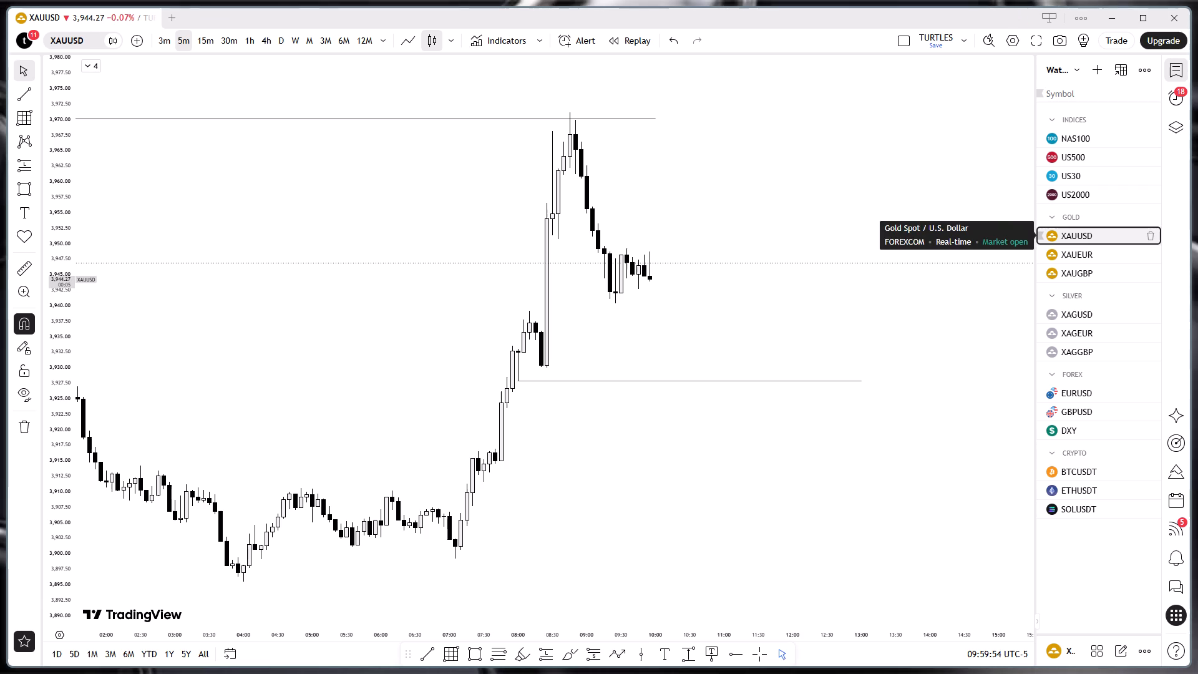
pyautogui.click(1085, 137)
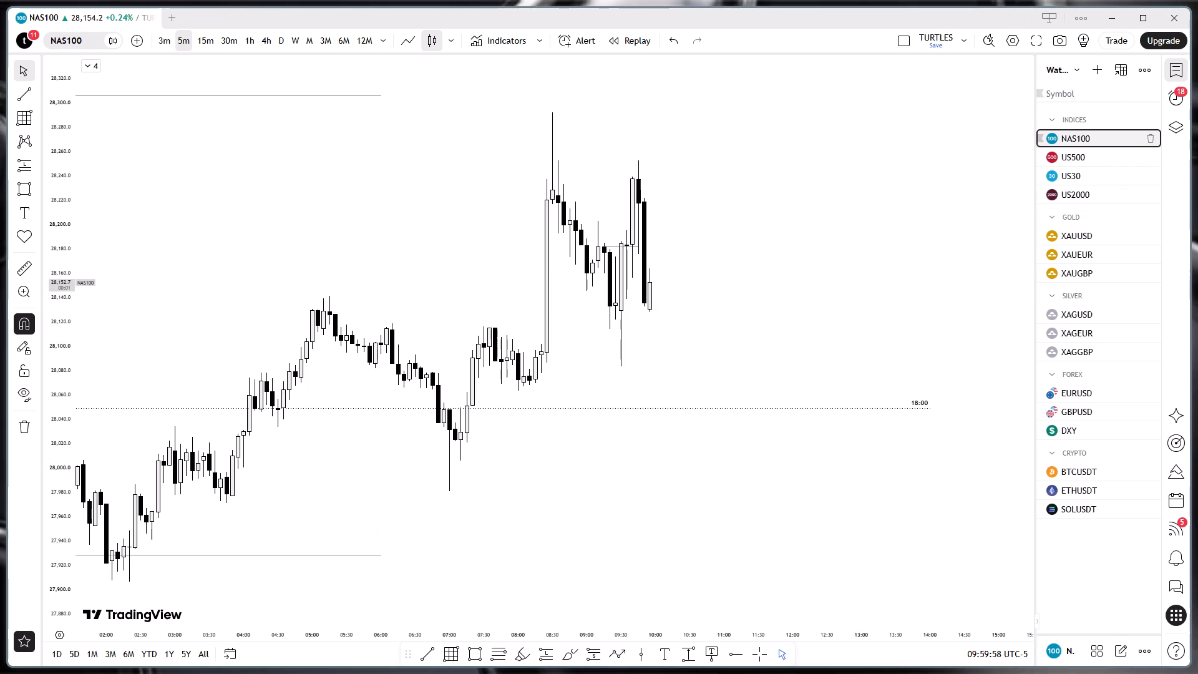
pyautogui.click(1084, 155)
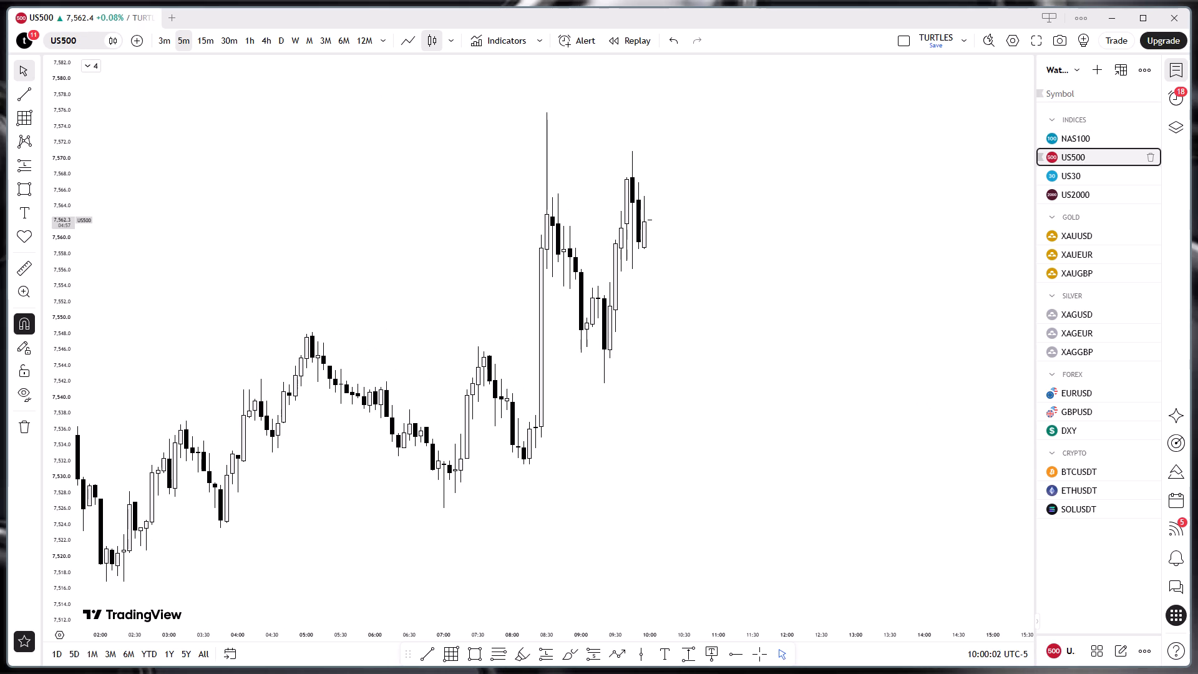
pyautogui.moveTo(735, 215); pyautogui.dragTo(745, 296)
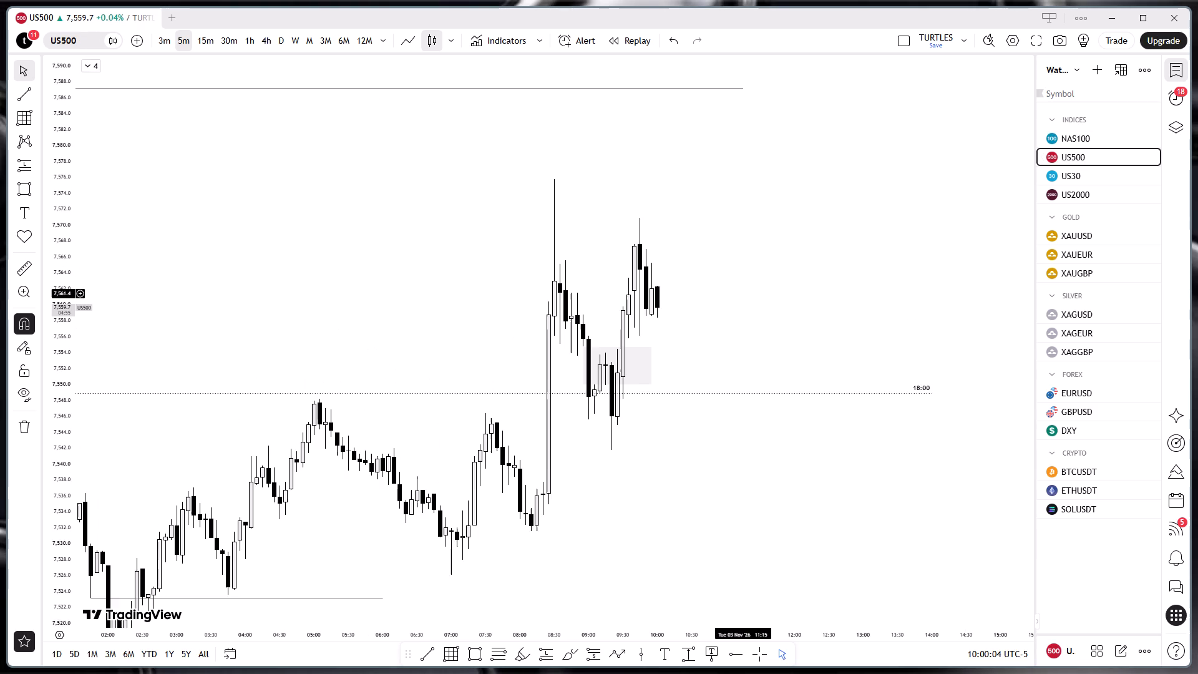
pyautogui.moveTo(745, 296); pyautogui.dragTo(745, 298)
pyautogui.moveTo(744, 296); pyautogui.dragTo(737, 309)
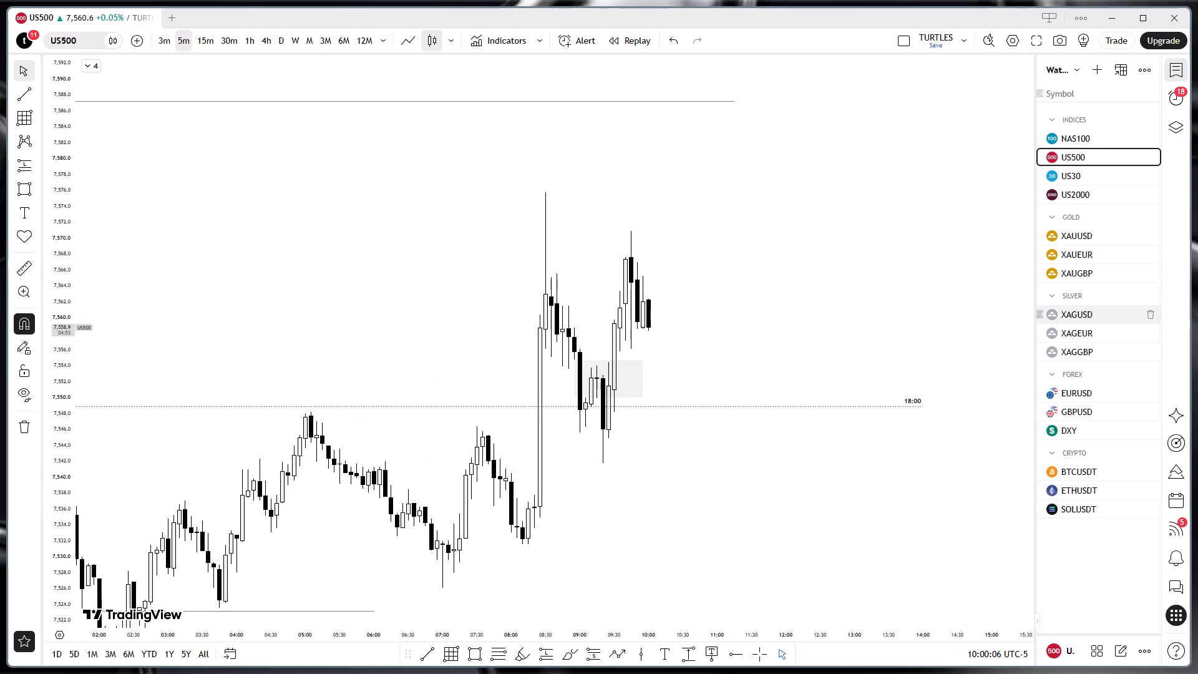
# Return to EURUSD and examine the 10:00 candle against the two horizontal lines beneath the latest rally.
pyautogui.click(1086, 386)
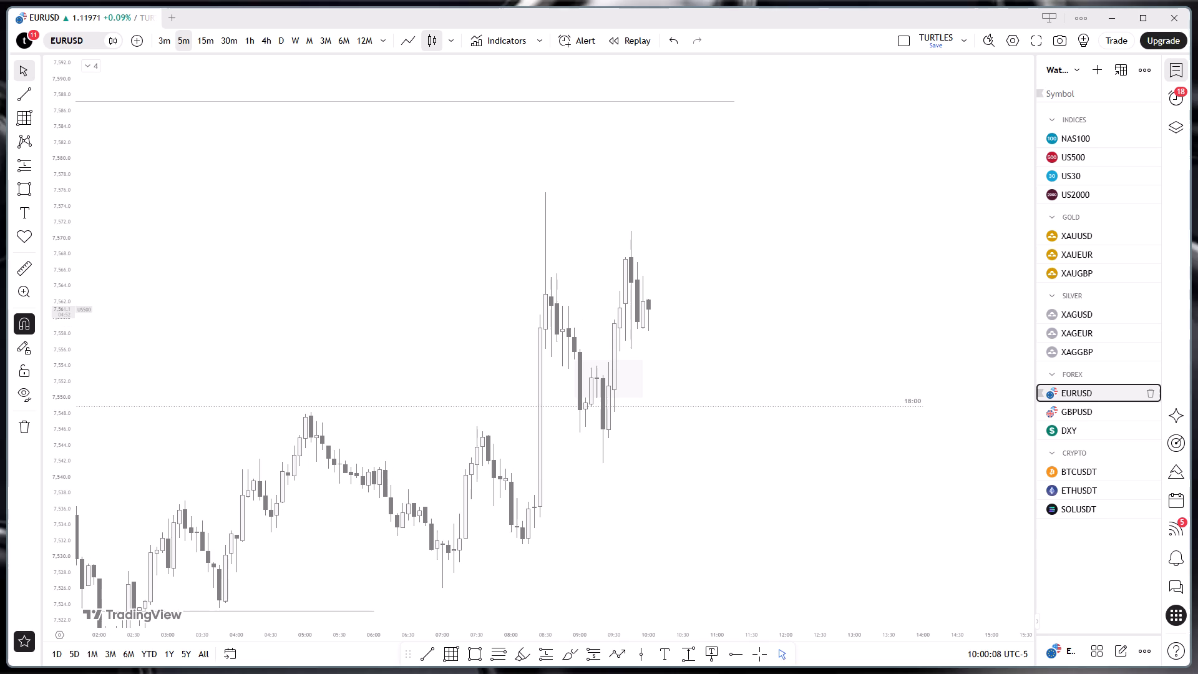
pyautogui.moveTo(842, 324); pyautogui.dragTo(842, 360)
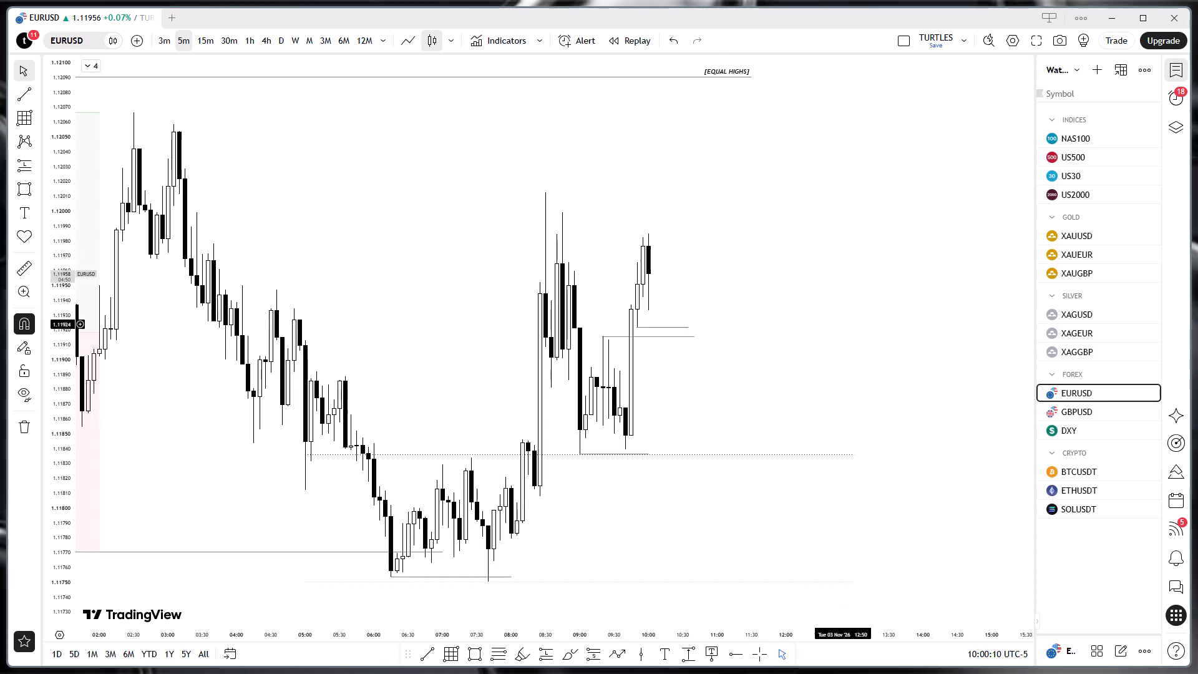
pyautogui.moveTo(833, 363); pyautogui.dragTo(863, 354)
pyautogui.moveTo(836, 368); pyautogui.dragTo(843, 356)
pyautogui.moveTo(842, 361); pyautogui.dragTo(834, 357)
pyautogui.moveTo(834, 361); pyautogui.dragTo(821, 354)
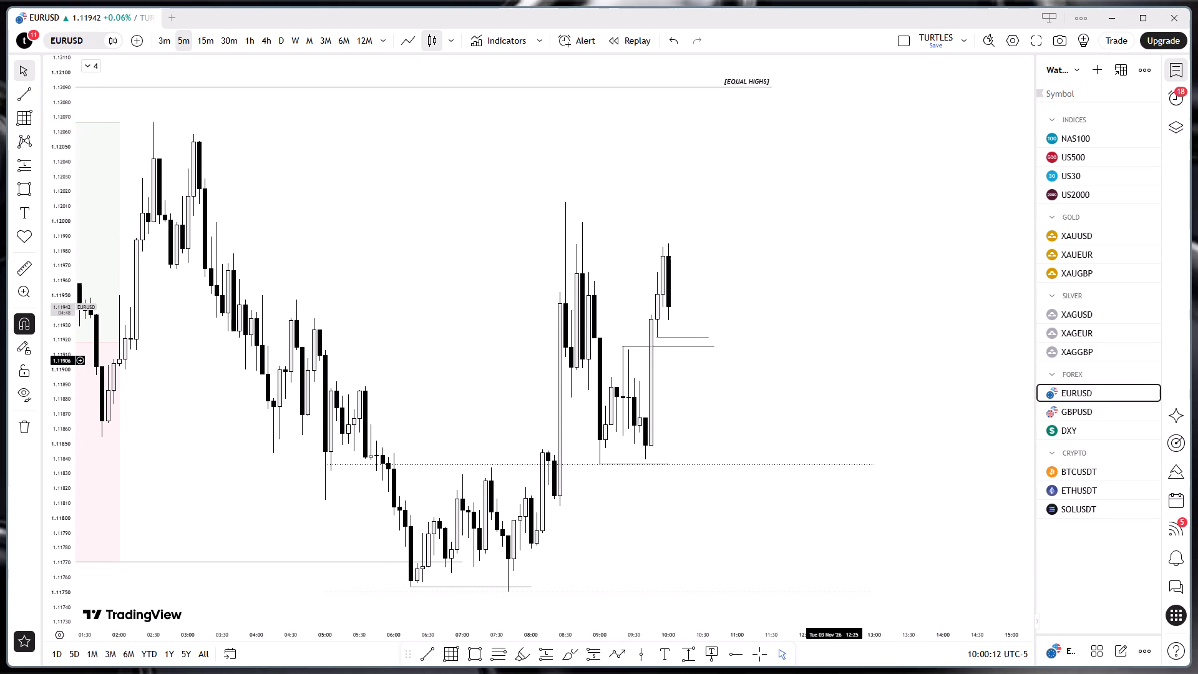
pyautogui.moveTo(833, 361); pyautogui.dragTo(818, 353)
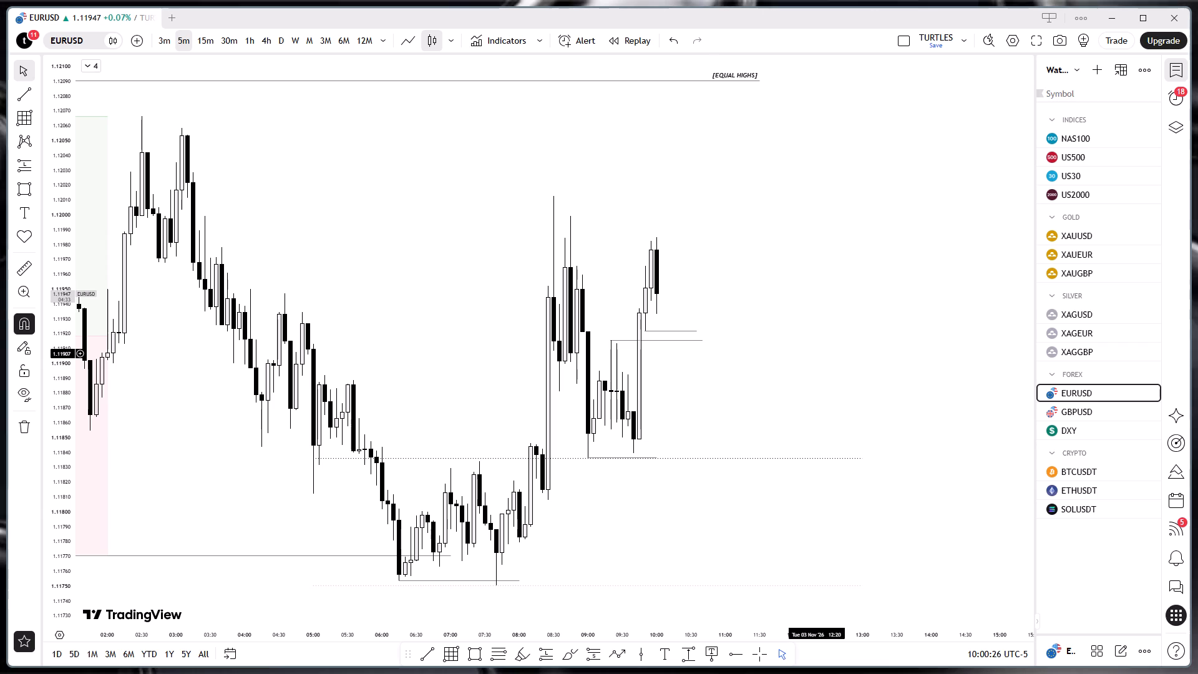
# Switch to GBPUSD and examine the 10:00 candle against the blue level and the wider overnight price range.
pyautogui.click(1081, 404)
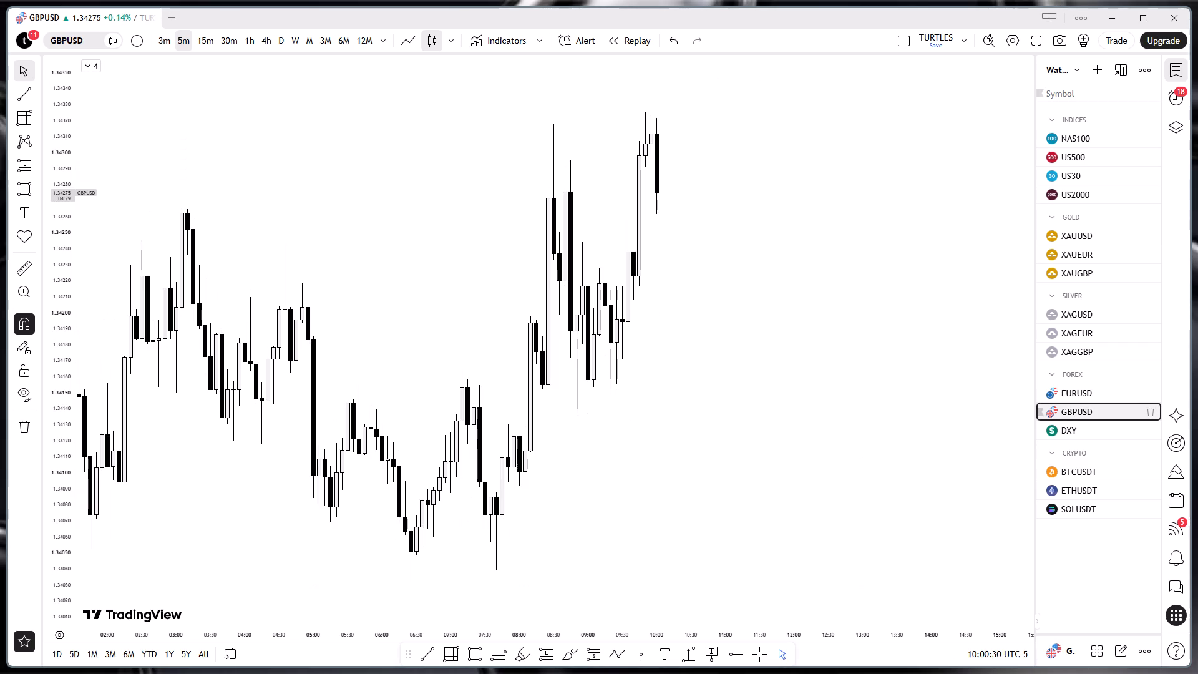
pyautogui.moveTo(798, 334); pyautogui.dragTo(835, 458)
pyautogui.moveTo(835, 386); pyautogui.dragTo(830, 497)
pyautogui.moveTo(836, 454); pyautogui.dragTo(837, 469)
pyautogui.moveTo(834, 469); pyautogui.dragTo(849, 432)
pyautogui.moveTo(57, 184); pyautogui.dragTo(54, 261)
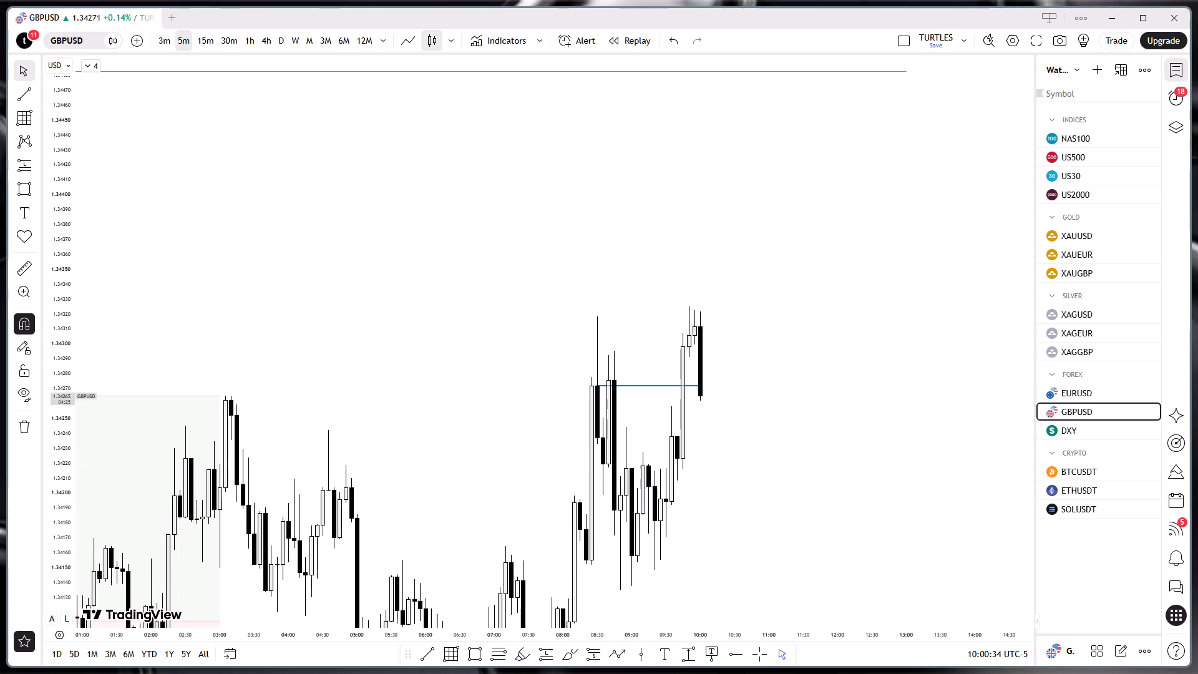
pyautogui.moveTo(54, 261); pyautogui.dragTo(63, 375)
pyautogui.scroll(-3, 211, 344)
pyautogui.click(634, 368)
pyautogui.moveTo(611, 333); pyautogui.dragTo(622, 220)
pyautogui.moveTo(602, 301); pyautogui.dragTo(581, 318)
pyautogui.moveTo(587, 316); pyautogui.dragTo(507, 354)
pyautogui.scroll(1, 534, 353)
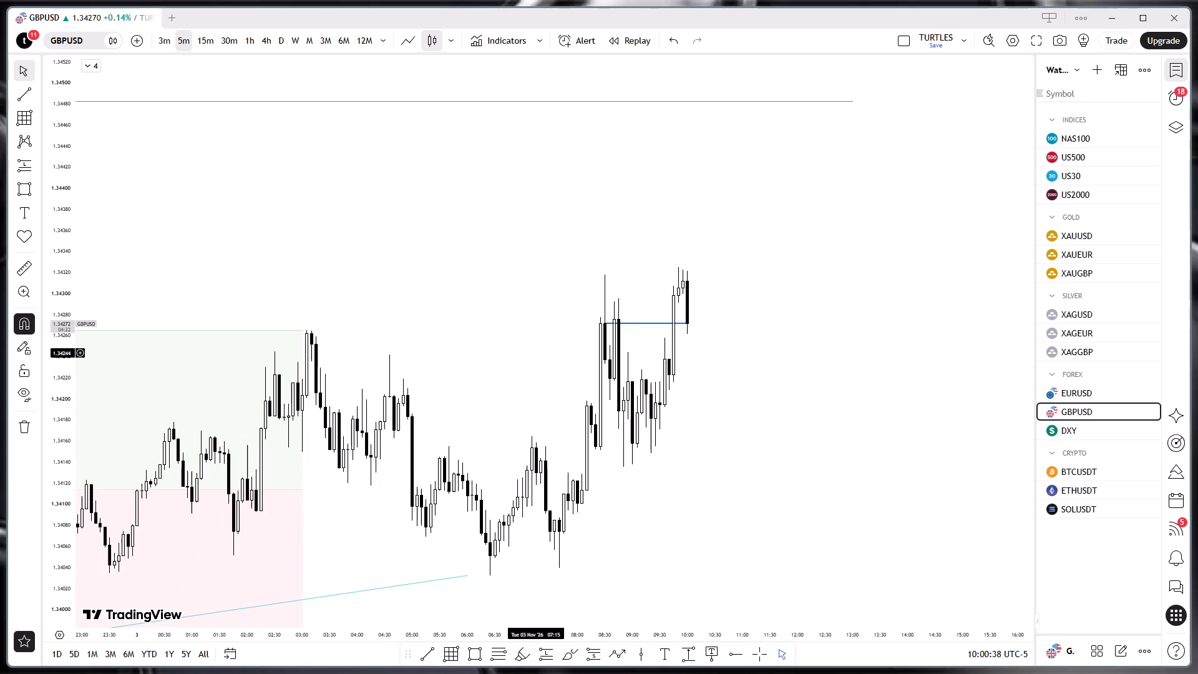
pyautogui.moveTo(436, 349); pyautogui.dragTo(430, 419)
pyautogui.scroll(2, 460, 383)
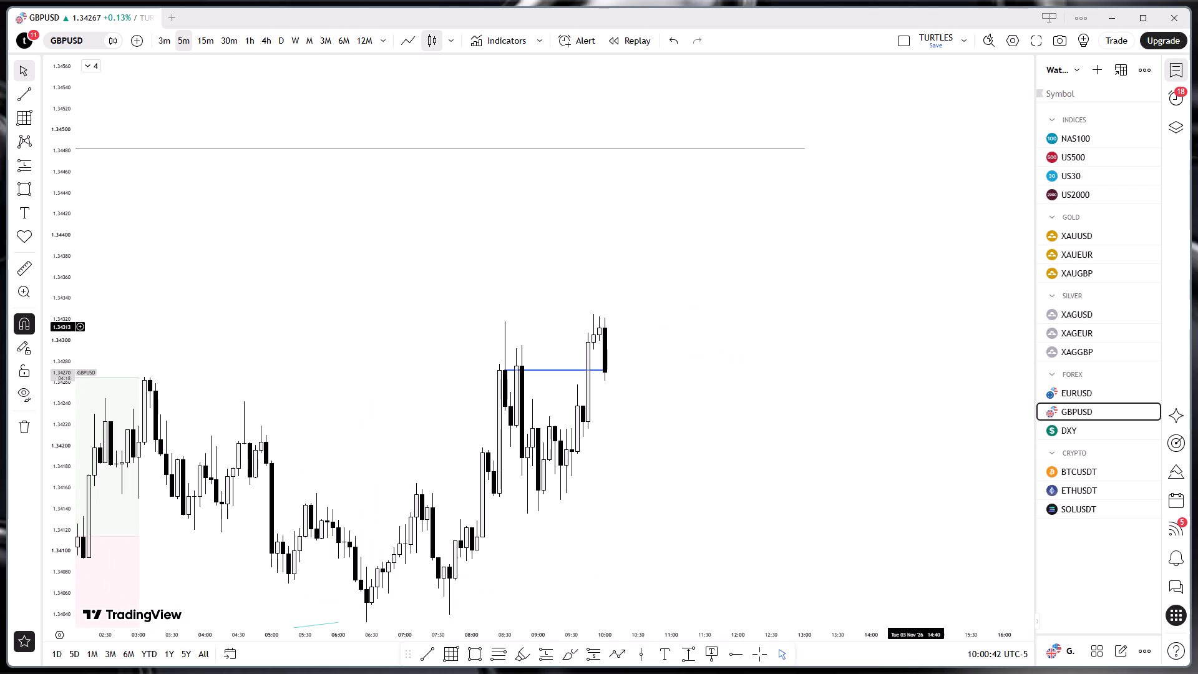
# Switch the chart back to EURUSD.
pyautogui.click(1088, 392)
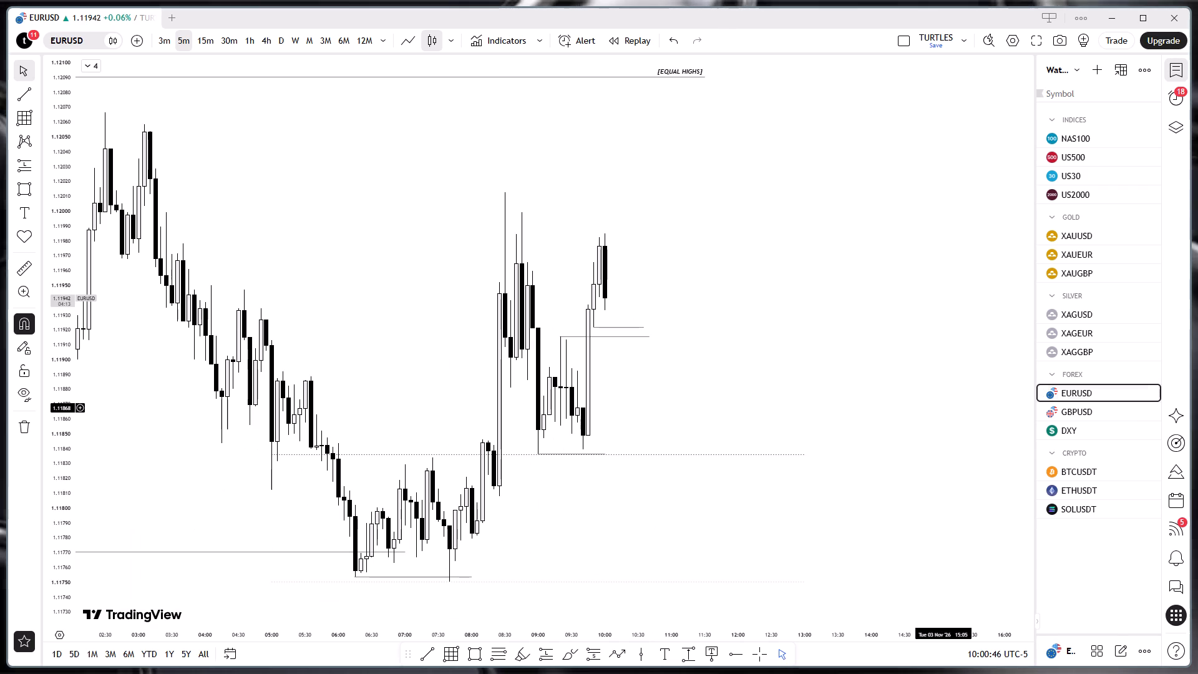
pyautogui.moveTo(814, 363); pyautogui.dragTo(814, 403)
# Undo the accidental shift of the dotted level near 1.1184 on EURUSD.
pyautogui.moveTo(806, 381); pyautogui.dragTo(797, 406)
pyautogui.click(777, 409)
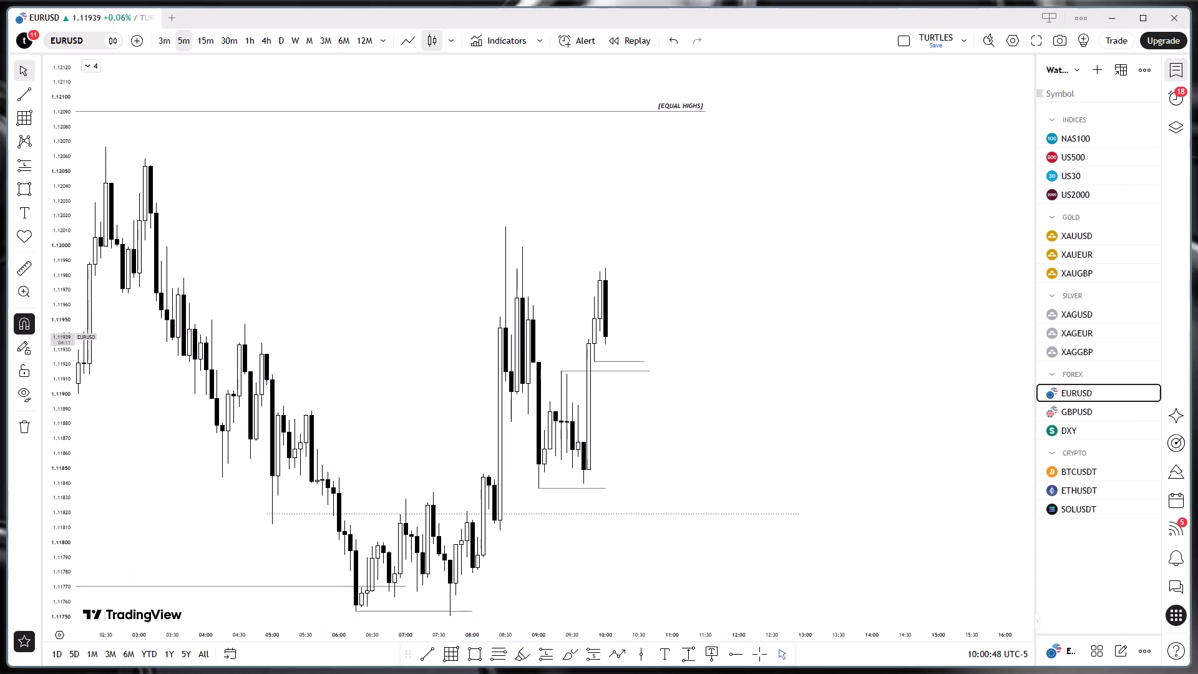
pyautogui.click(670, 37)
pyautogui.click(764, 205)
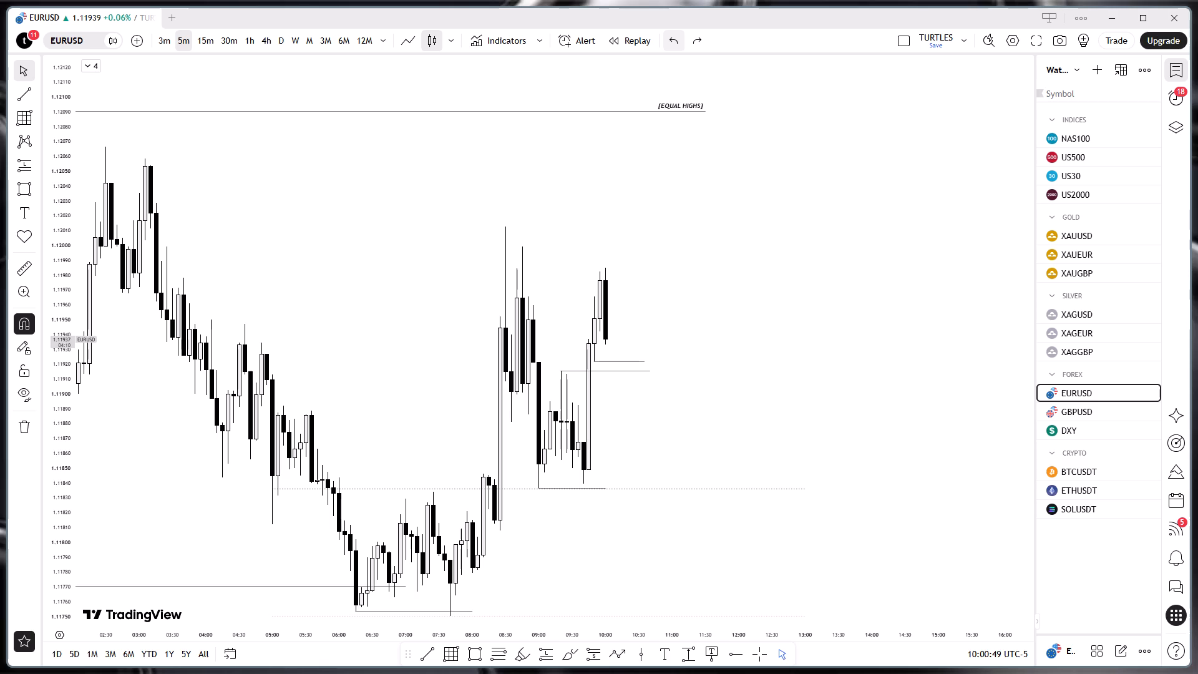
# Review EURUSD's latest pullback on the 30-minute timeframe and again on the 5-minute timeframe, relative to the equal highs line.
pyautogui.moveTo(769, 210); pyautogui.dragTo(773, 257)
pyautogui.moveTo(764, 225); pyautogui.dragTo(747, 233)
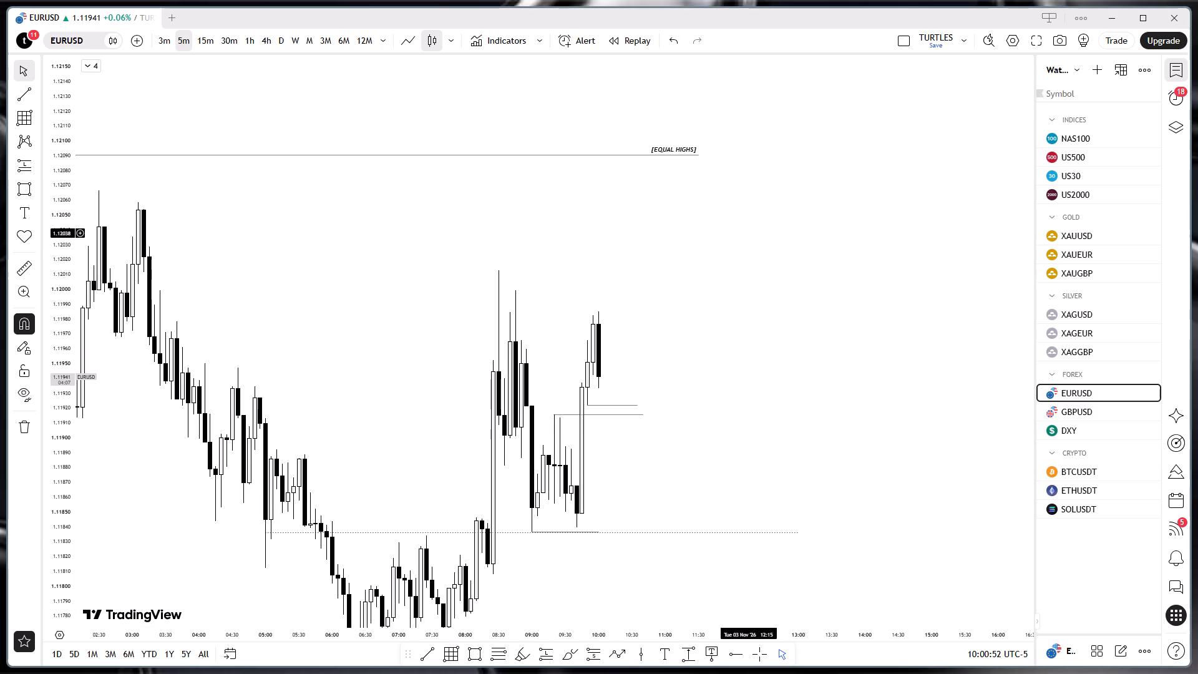
pyautogui.click(220, 37)
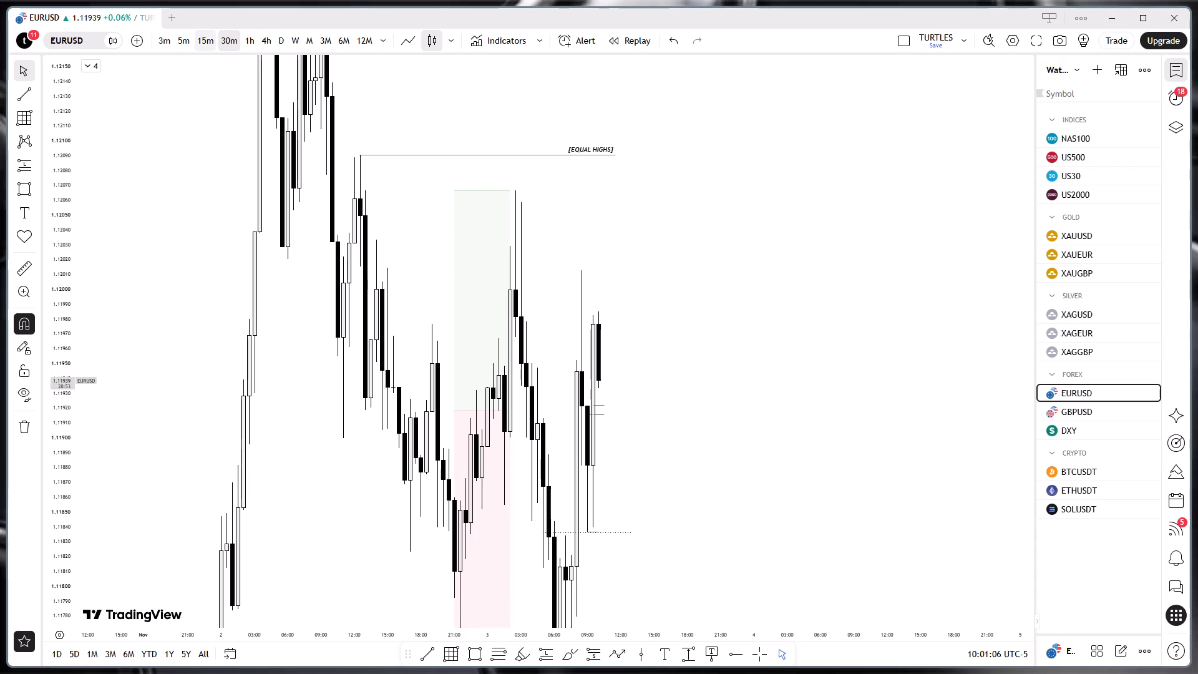
pyautogui.click(177, 46)
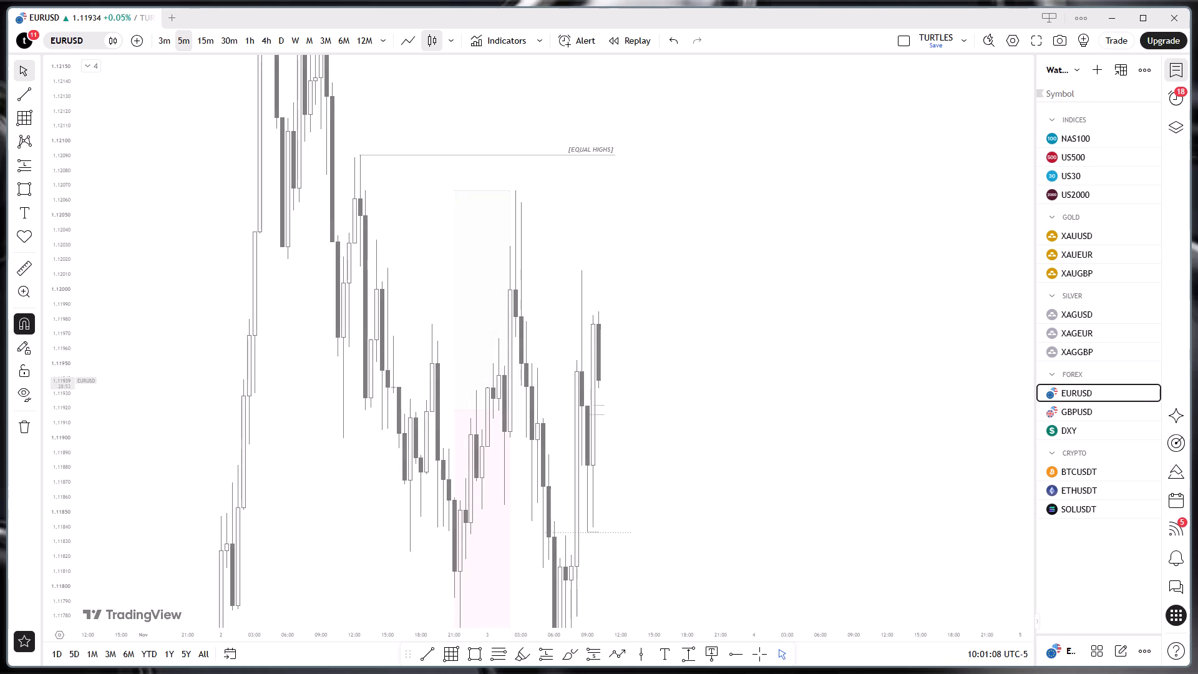
pyautogui.moveTo(597, 231); pyautogui.dragTo(602, 225)
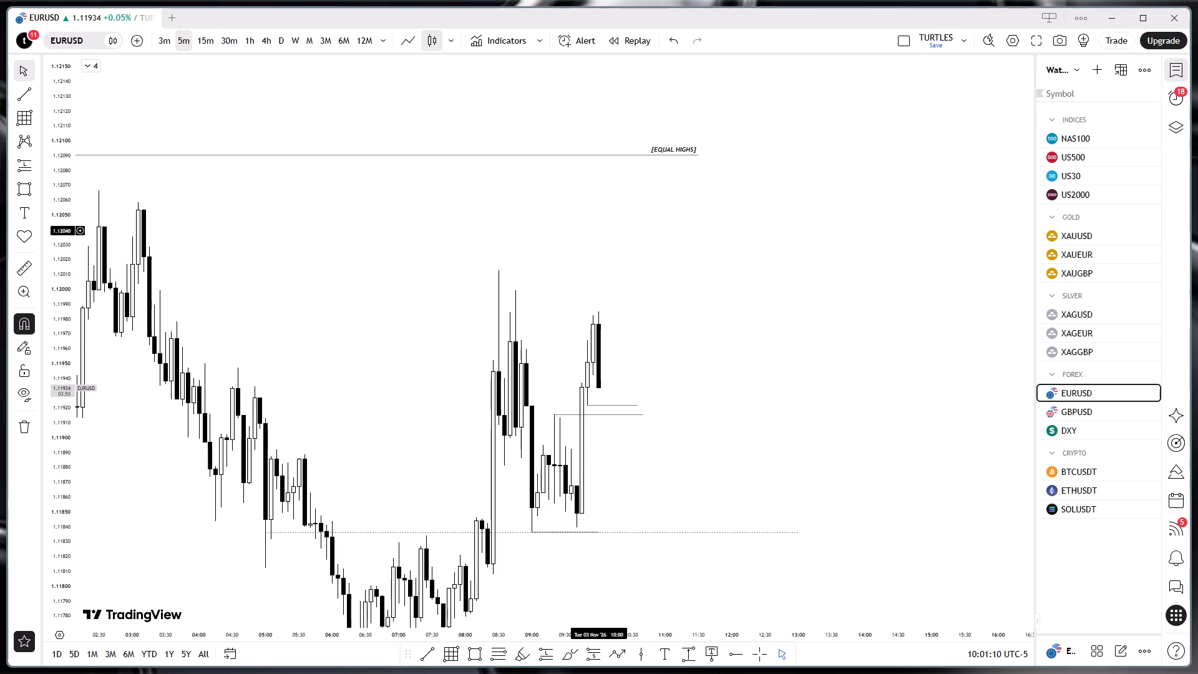
pyautogui.moveTo(602, 225); pyautogui.dragTo(660, 194)
pyautogui.moveTo(661, 194); pyautogui.dragTo(643, 200)
pyautogui.moveTo(641, 190); pyautogui.dragTo(611, 189)
pyautogui.moveTo(623, 198); pyautogui.dragTo(600, 195)
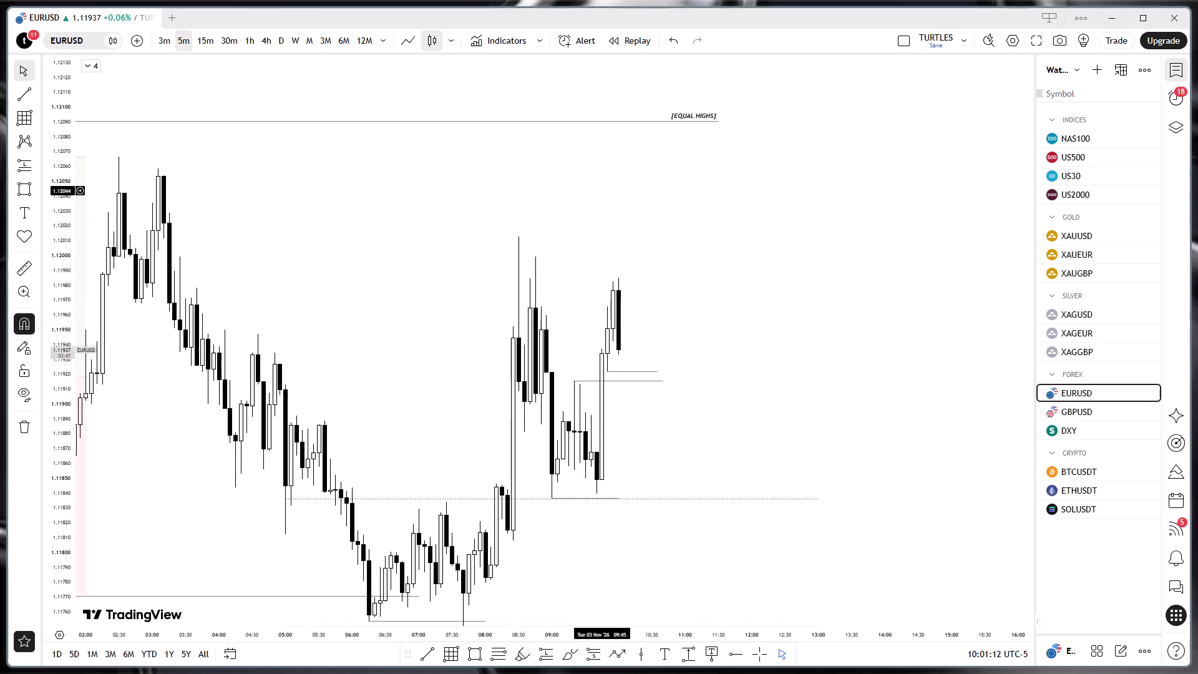
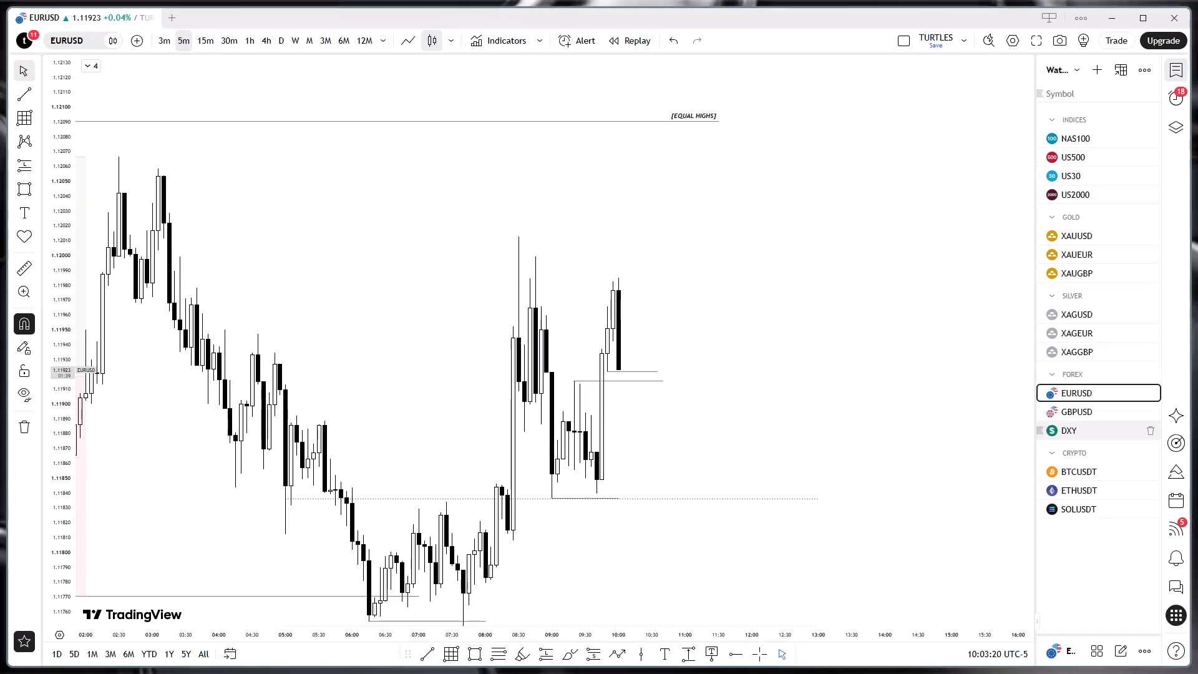
# Switch to GBPUSD and examine the 10:00 candle's drop relative to the blue level and the highs above it.
pyautogui.click(1076, 410)
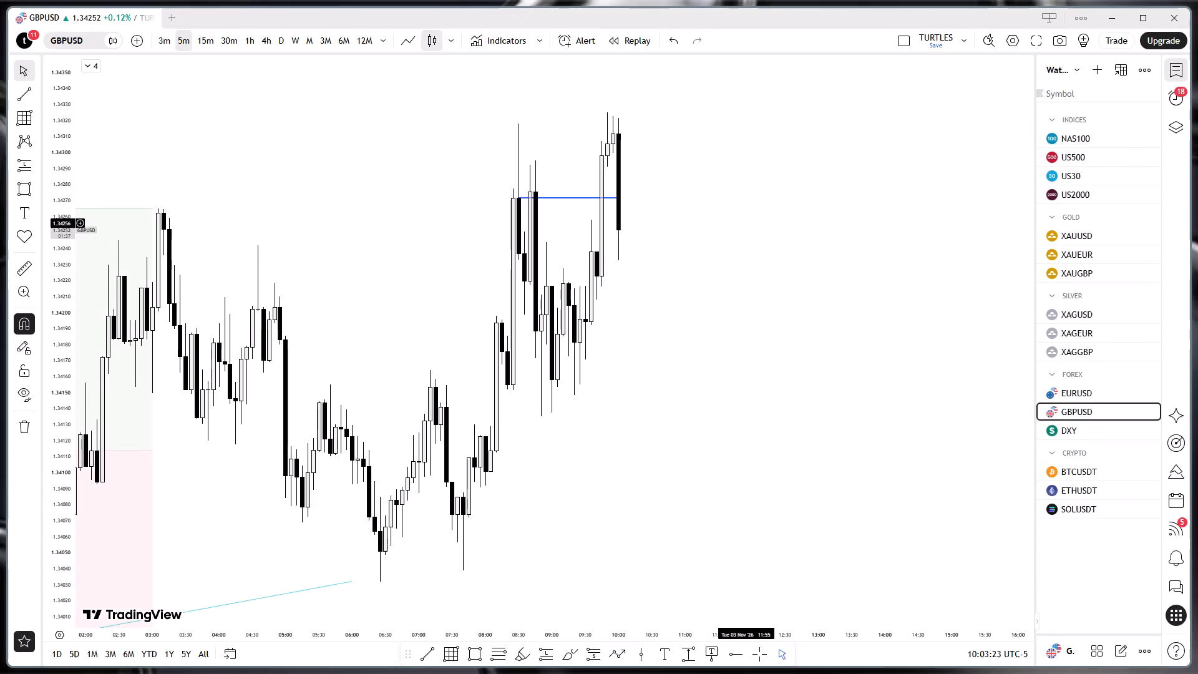
pyautogui.moveTo(744, 219); pyautogui.dragTo(780, 374)
pyautogui.moveTo(769, 306); pyautogui.dragTo(771, 415)
pyautogui.moveTo(760, 336); pyautogui.dragTo(762, 386)
pyautogui.moveTo(756, 366); pyautogui.dragTo(744, 337)
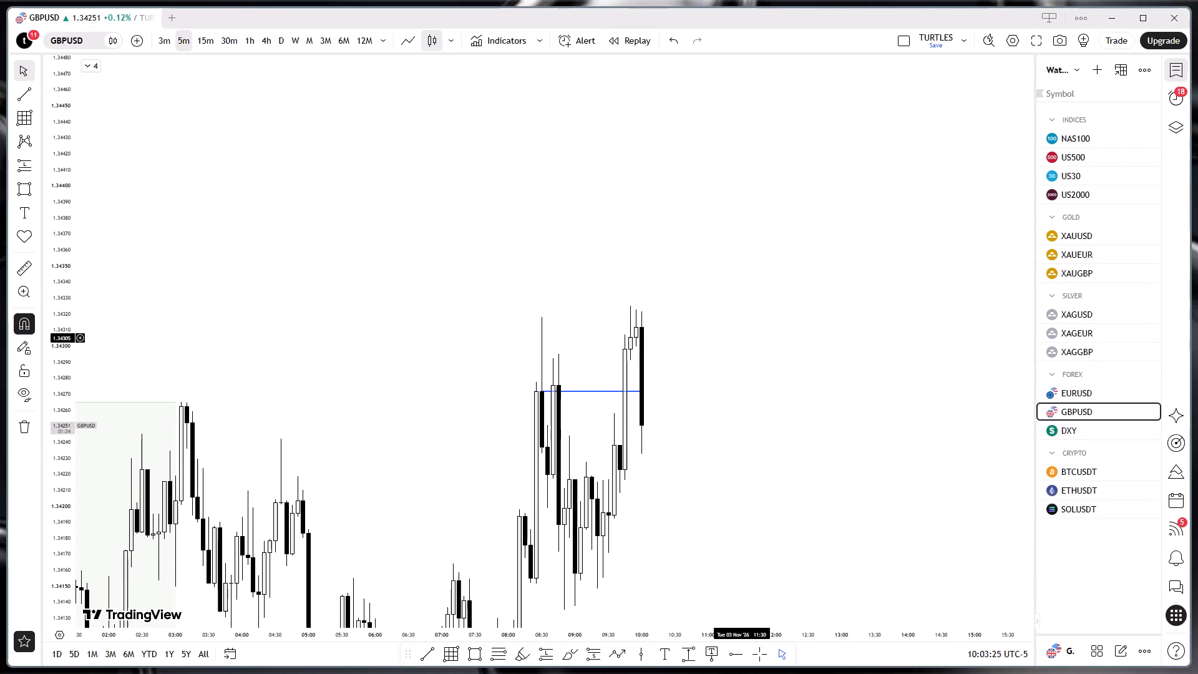
pyautogui.moveTo(728, 348); pyautogui.dragTo(731, 301)
pyautogui.click(731, 293)
pyautogui.moveTo(766, 325); pyautogui.dragTo(767, 325)
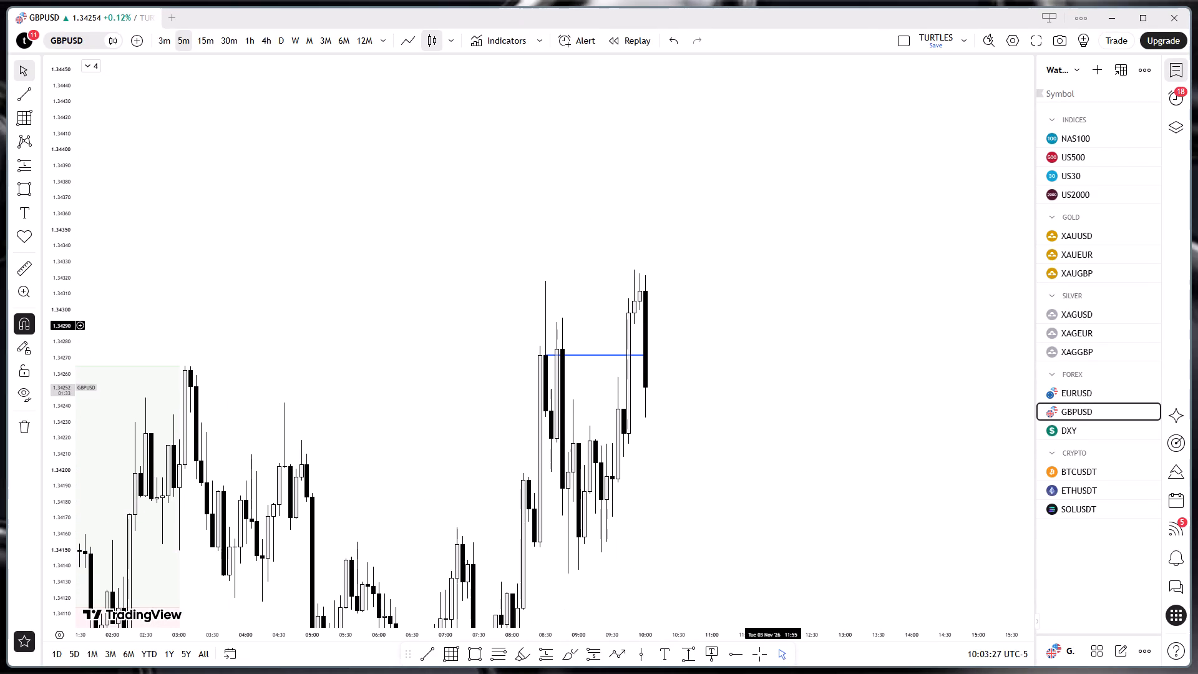
pyautogui.moveTo(767, 325); pyautogui.dragTo(725, 315)
pyautogui.moveTo(763, 336); pyautogui.dragTo(755, 333)
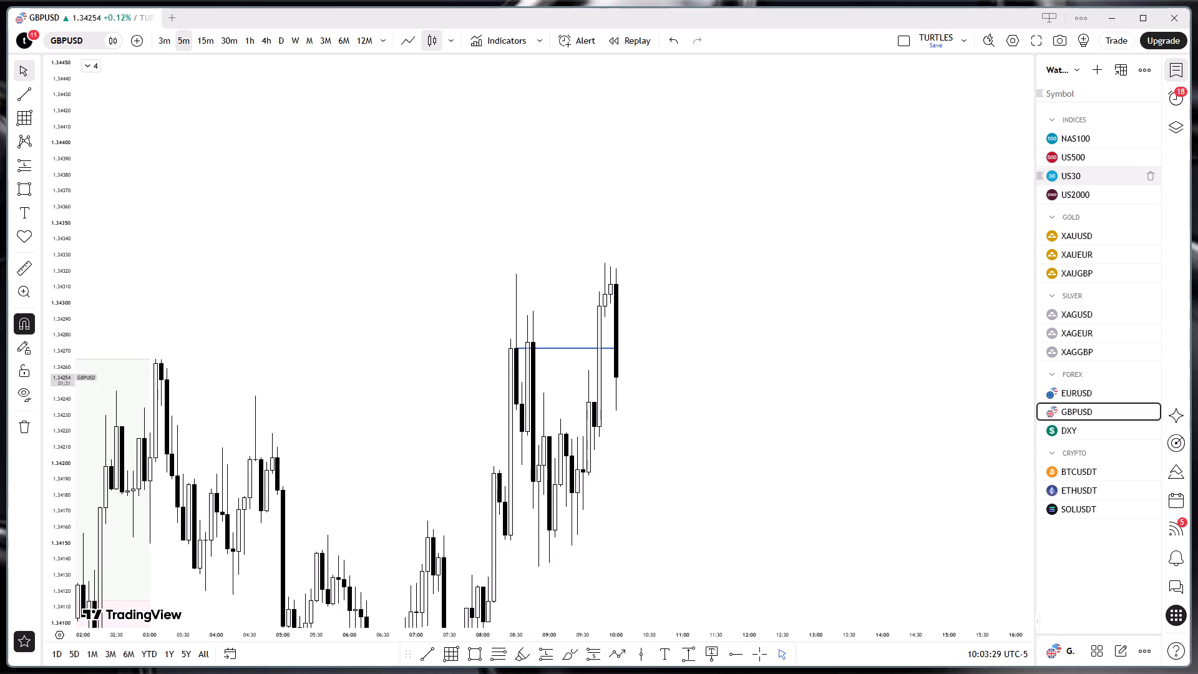
# Switch to US500 and examine the 10:00 candle against the shaded zone, the 18:00 line and the upper level.
pyautogui.click(1078, 151)
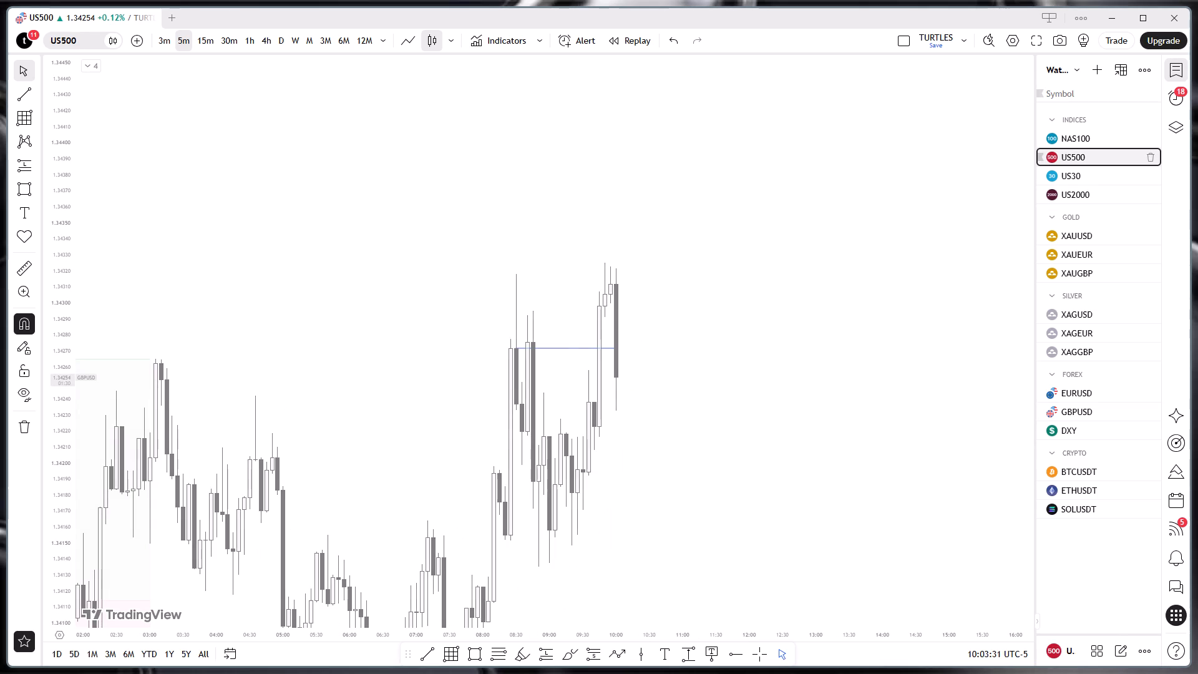
pyautogui.moveTo(741, 235); pyautogui.dragTo(751, 270)
pyautogui.moveTo(751, 266); pyautogui.dragTo(752, 284)
pyautogui.moveTo(745, 269); pyautogui.dragTo(748, 293)
pyautogui.moveTo(737, 285); pyautogui.dragTo(741, 305)
pyautogui.moveTo(741, 301); pyautogui.dragTo(746, 335)
pyautogui.moveTo(740, 320); pyautogui.dragTo(739, 337)
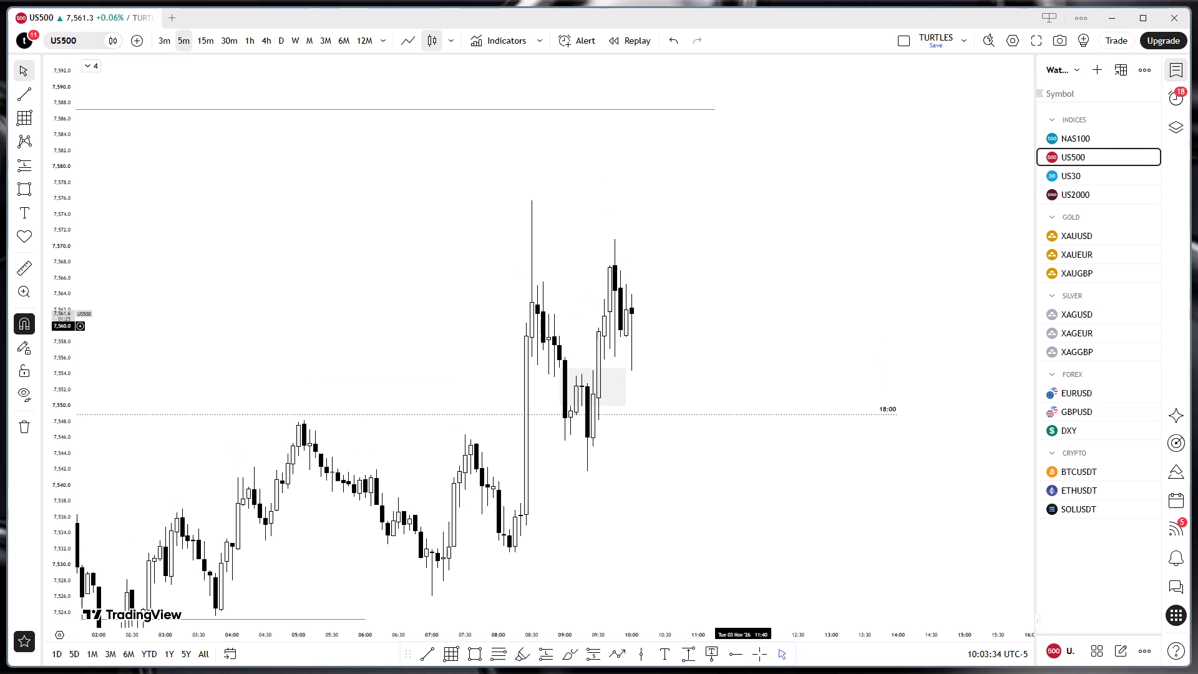
# Check the 10:00 candle on NAS100, then return to US500 and compare it with the shaded zone and upper level.
pyautogui.click(1074, 136)
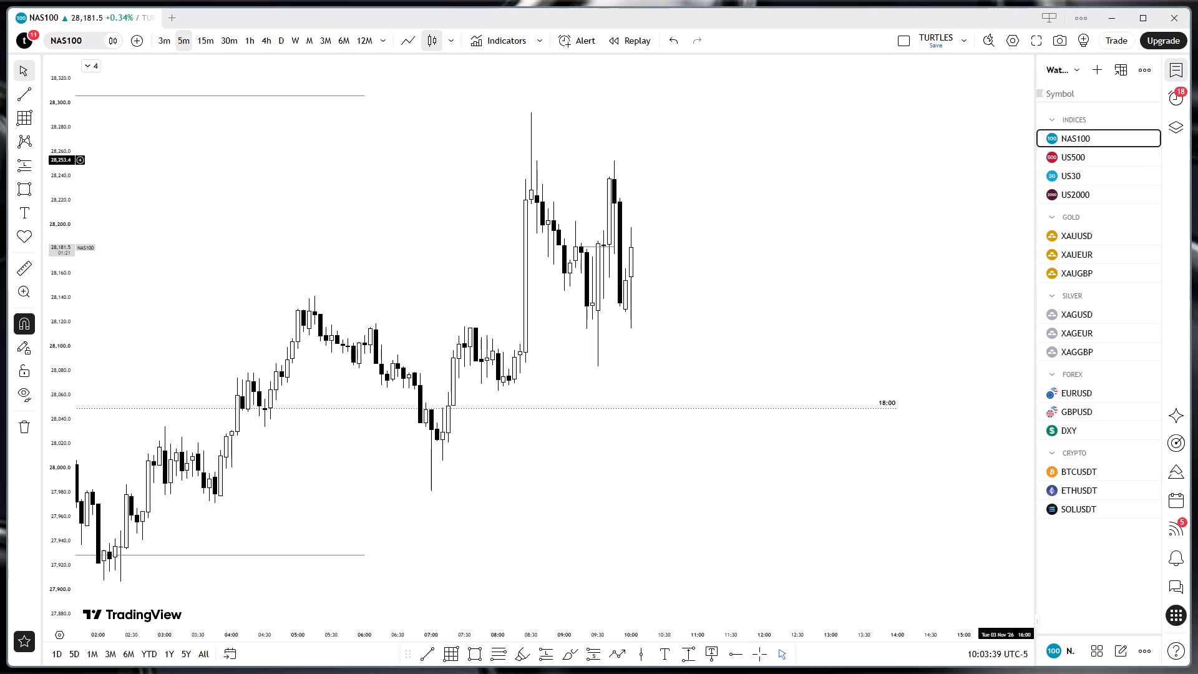
pyautogui.click(1092, 152)
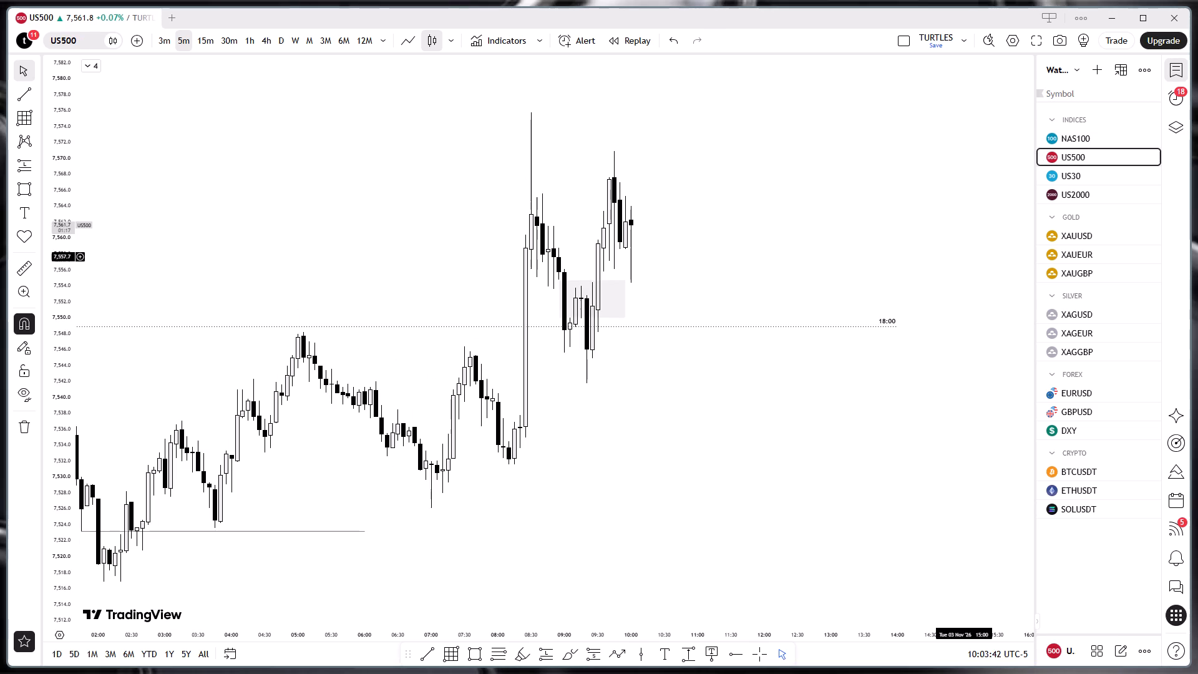
pyautogui.moveTo(805, 235); pyautogui.dragTo(808, 344)
pyautogui.moveTo(806, 305); pyautogui.dragTo(807, 353)
pyautogui.moveTo(806, 336); pyautogui.dragTo(778, 348)
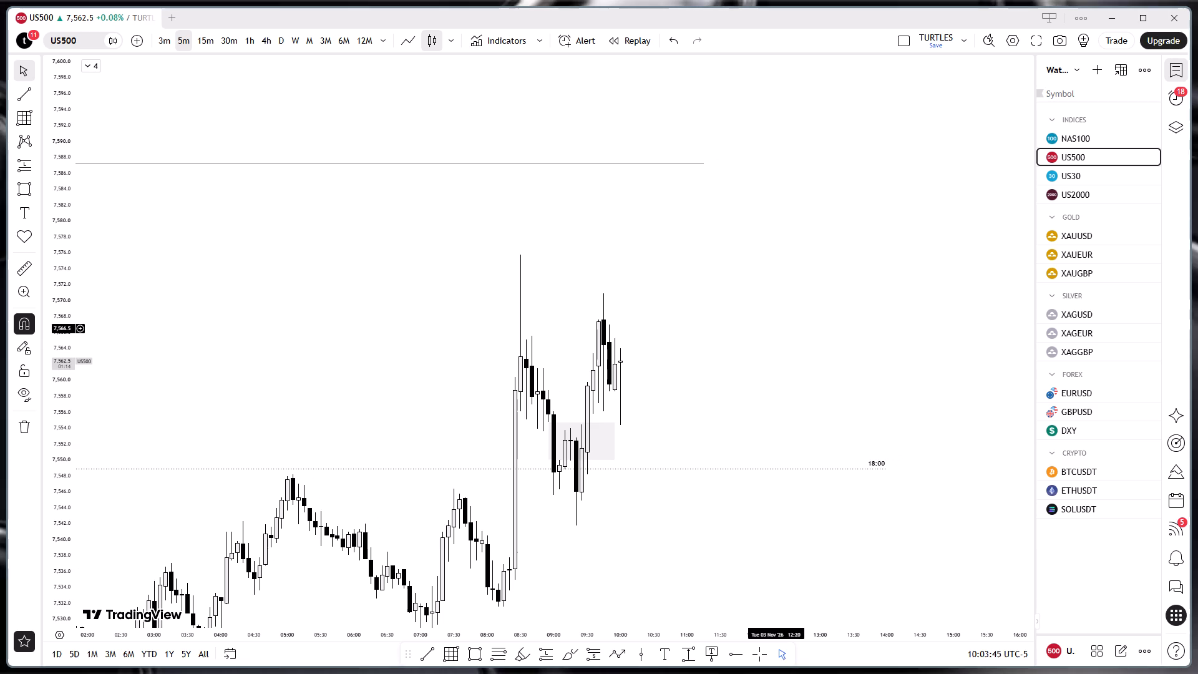
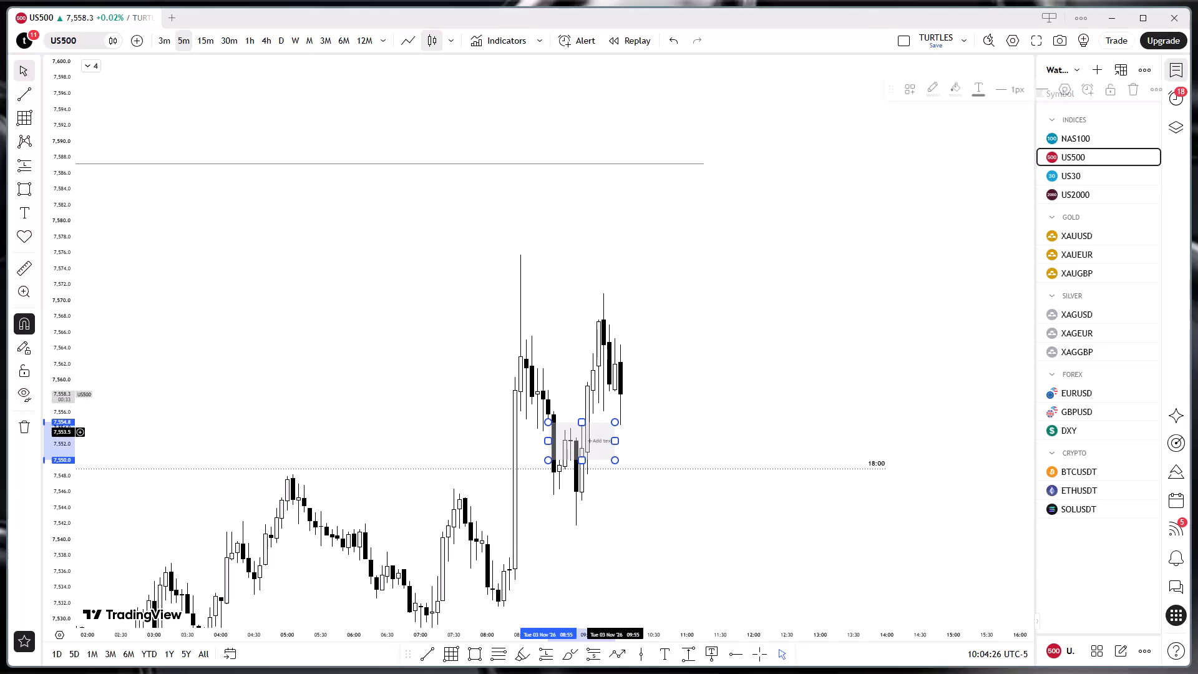
# Delete the selected shaded zone above the 18:00 line on the US500 5-minute chart.
pyautogui.press('BackSpace')
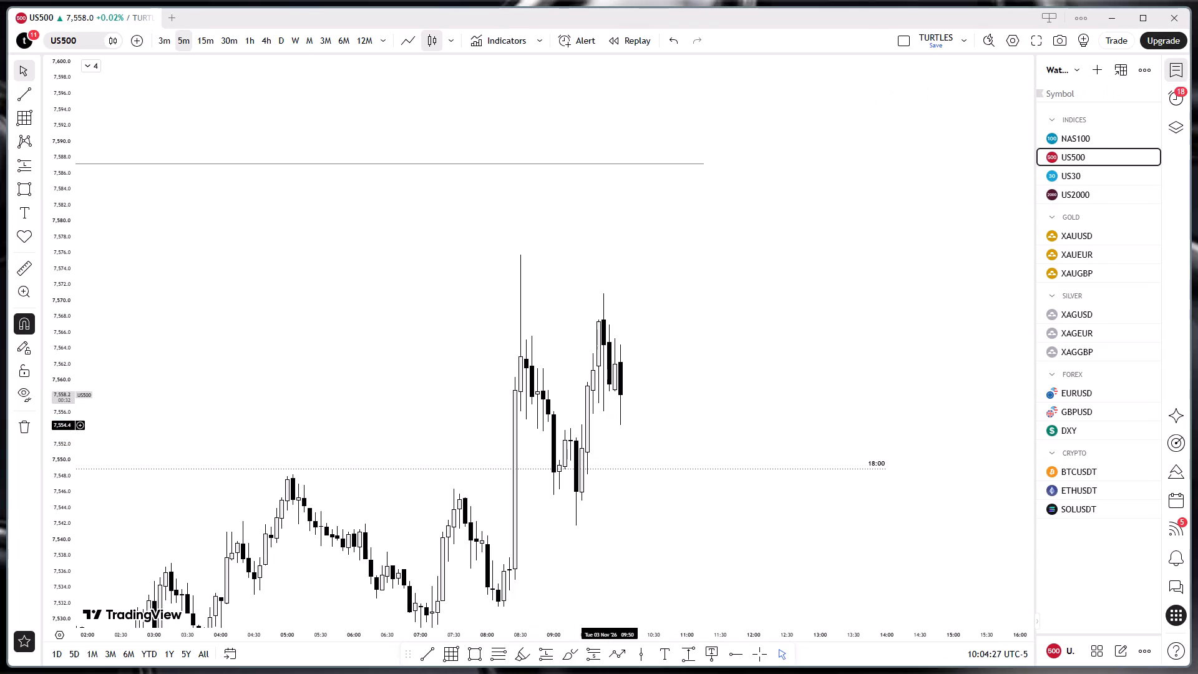
# Switch US500 to the 4-hour timeframe and delete the horizontal level near 7,587 above the current price.
pyautogui.click(266, 30)
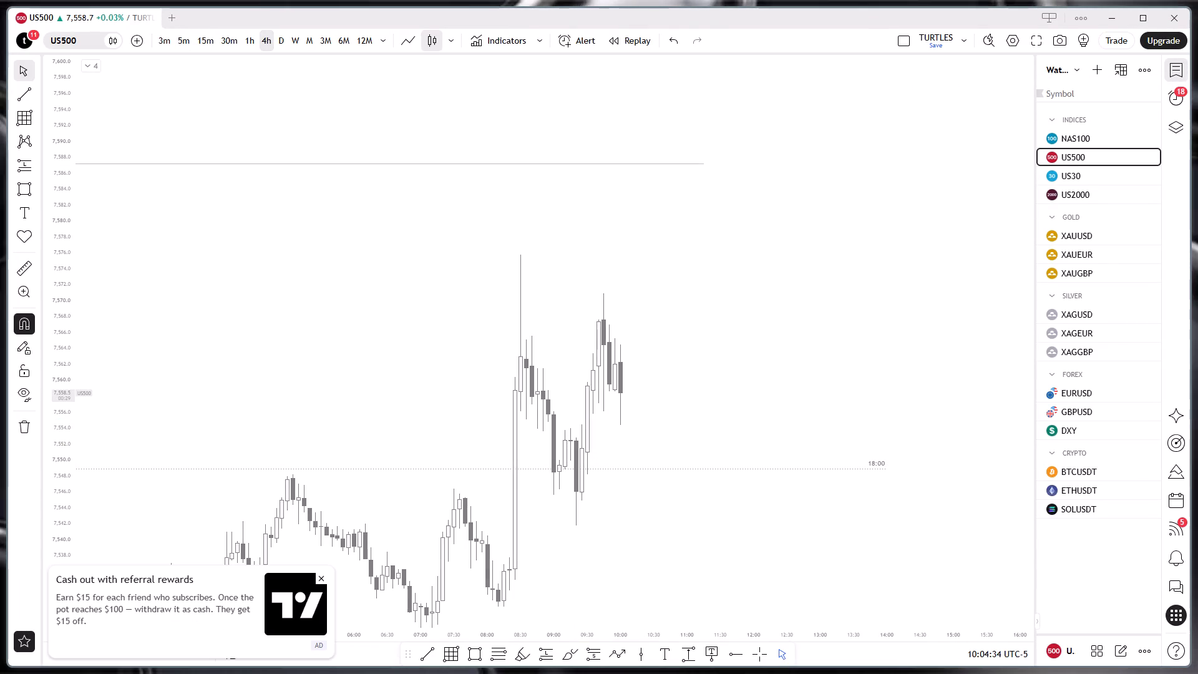
pyautogui.click(319, 577)
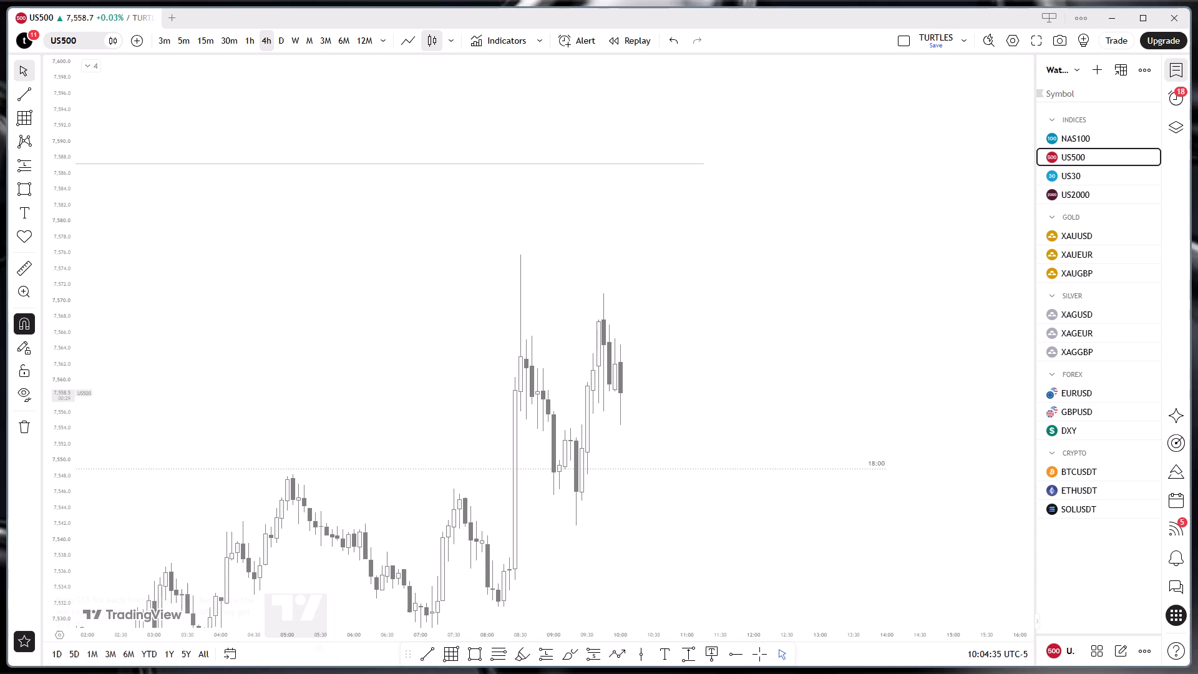
pyautogui.moveTo(70, 146); pyautogui.dragTo(35, 571)
pyautogui.scroll(4, 278, 496)
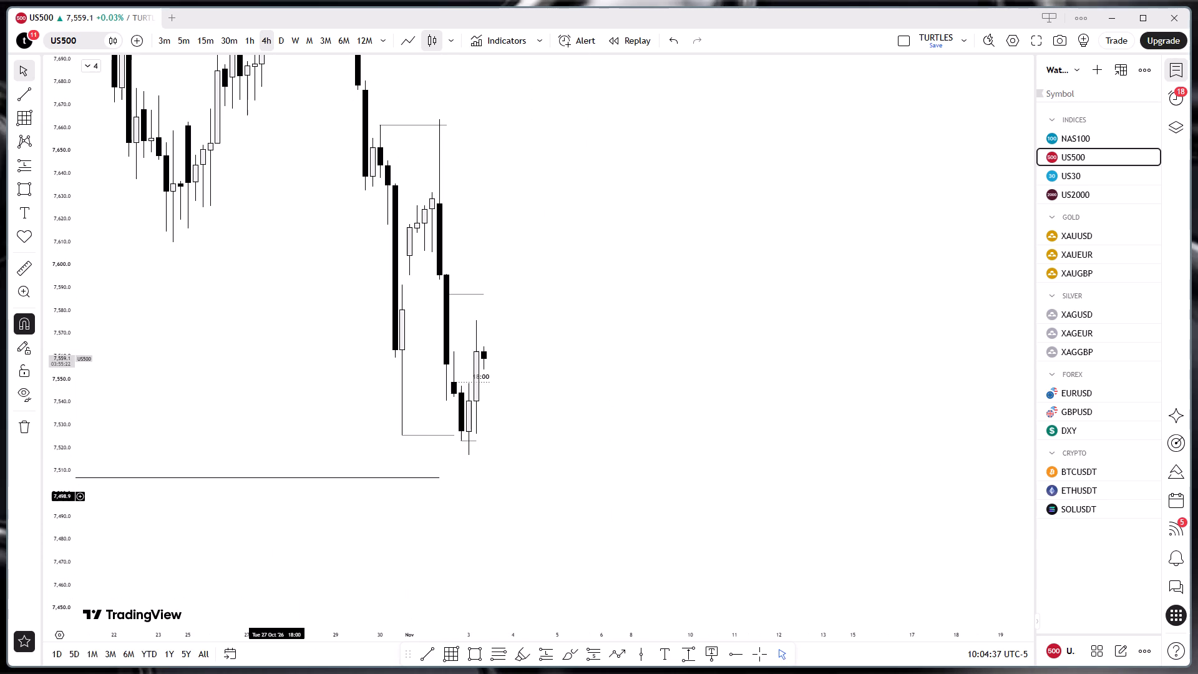
pyautogui.moveTo(417, 435); pyautogui.dragTo(682, 451)
pyautogui.scroll(6, 693, 435)
pyautogui.moveTo(562, 395); pyautogui.dragTo(693, 435)
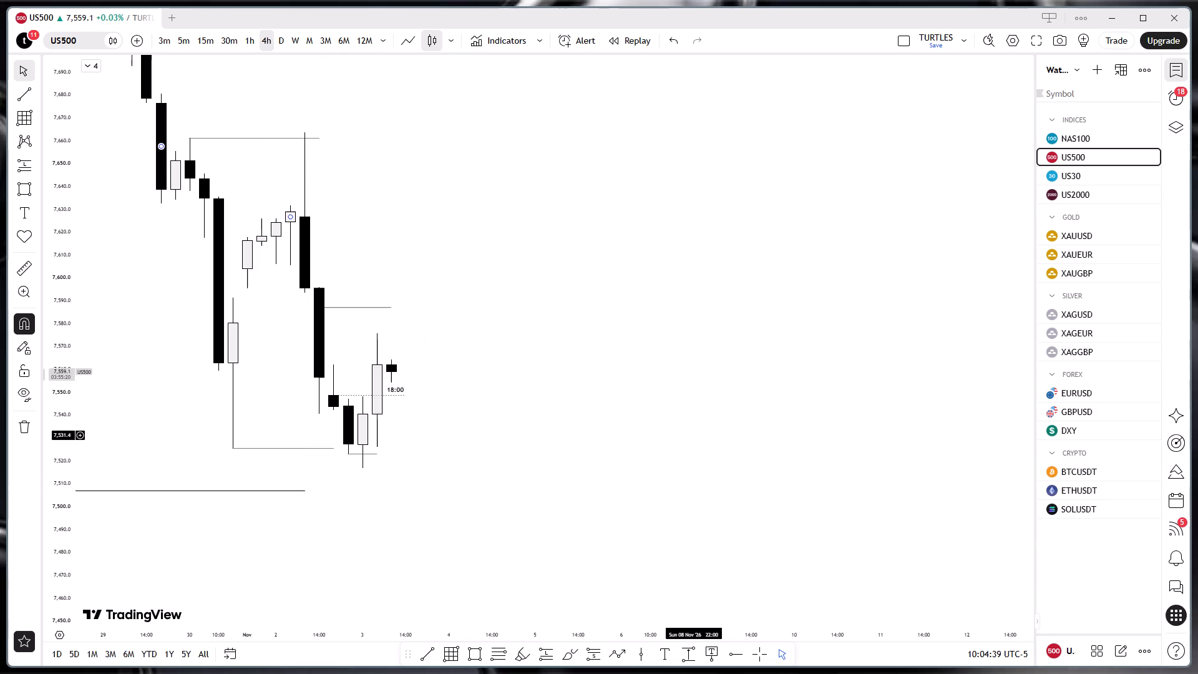
pyautogui.moveTo(693, 435); pyautogui.dragTo(828, 427)
pyautogui.click(624, 332)
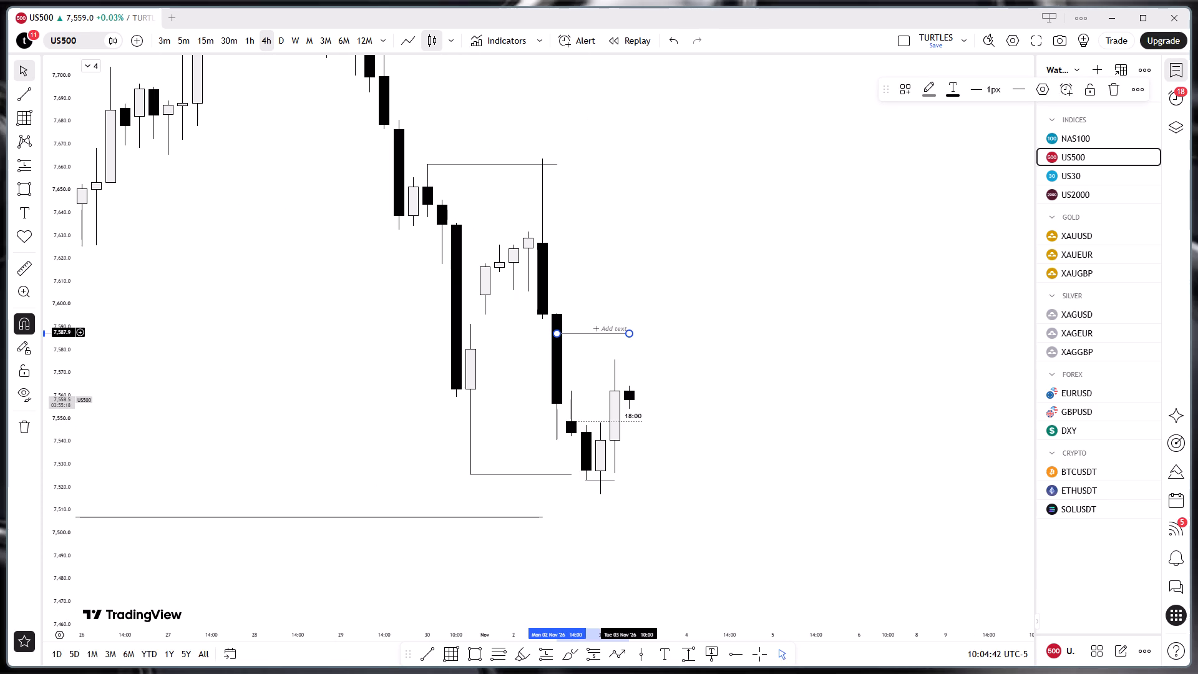
pyautogui.press('BackSpace')
# Examine US500's 4-hour candles of 2–3 November against the 18:00 line, the marked lows and the higher level.
pyautogui.scroll(2, 606, 487)
pyautogui.moveTo(615, 485); pyautogui.dragTo(773, 484)
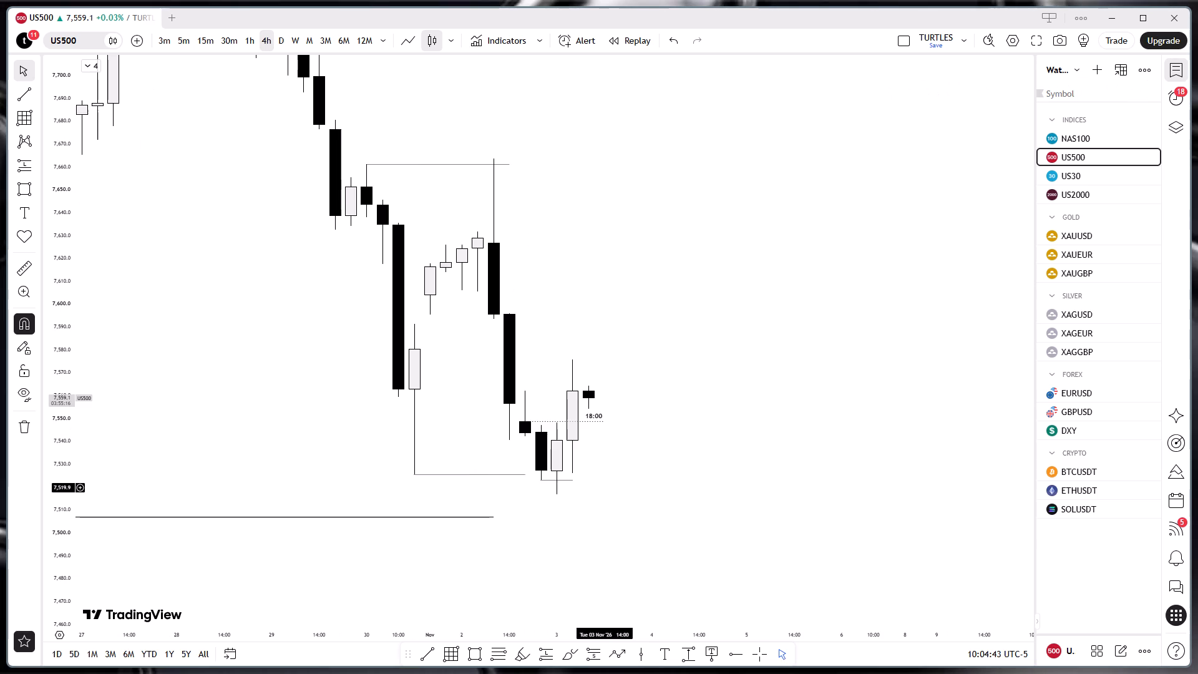
pyautogui.moveTo(753, 477); pyautogui.dragTo(756, 463)
pyautogui.moveTo(749, 465); pyautogui.dragTo(718, 469)
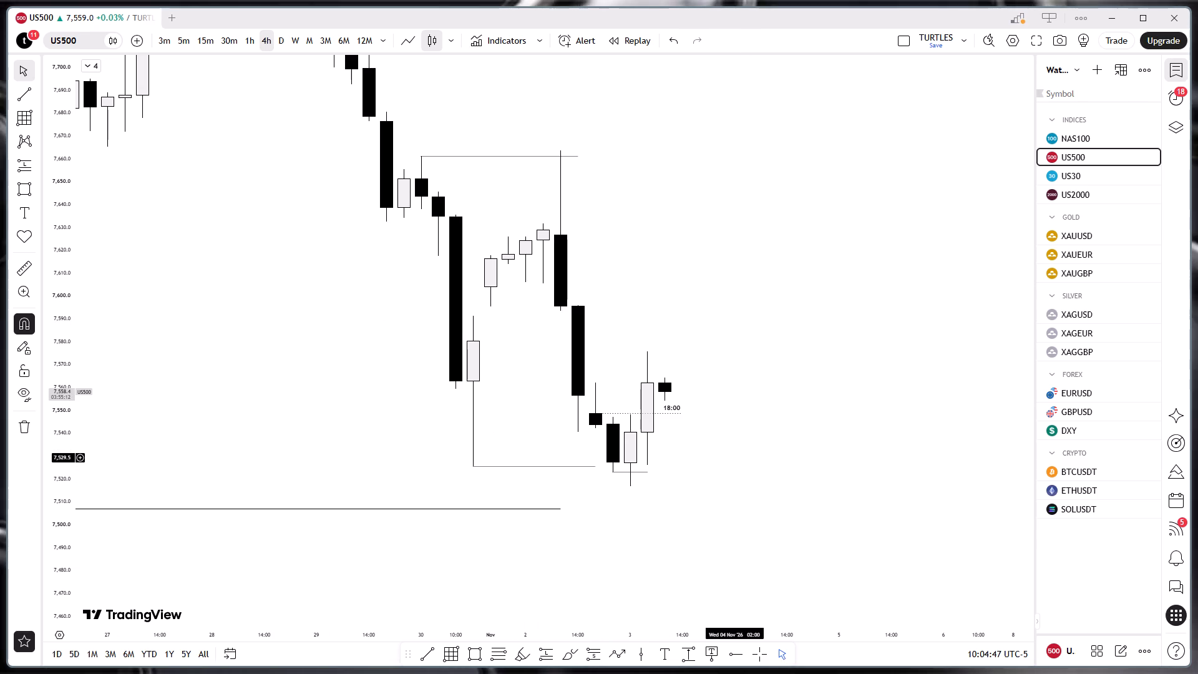
pyautogui.scroll(1, 704, 466)
pyautogui.moveTo(699, 466); pyautogui.dragTo(728, 448)
pyautogui.moveTo(757, 315); pyautogui.dragTo(696, 344)
pyautogui.moveTo(716, 305); pyautogui.dragTo(757, 315)
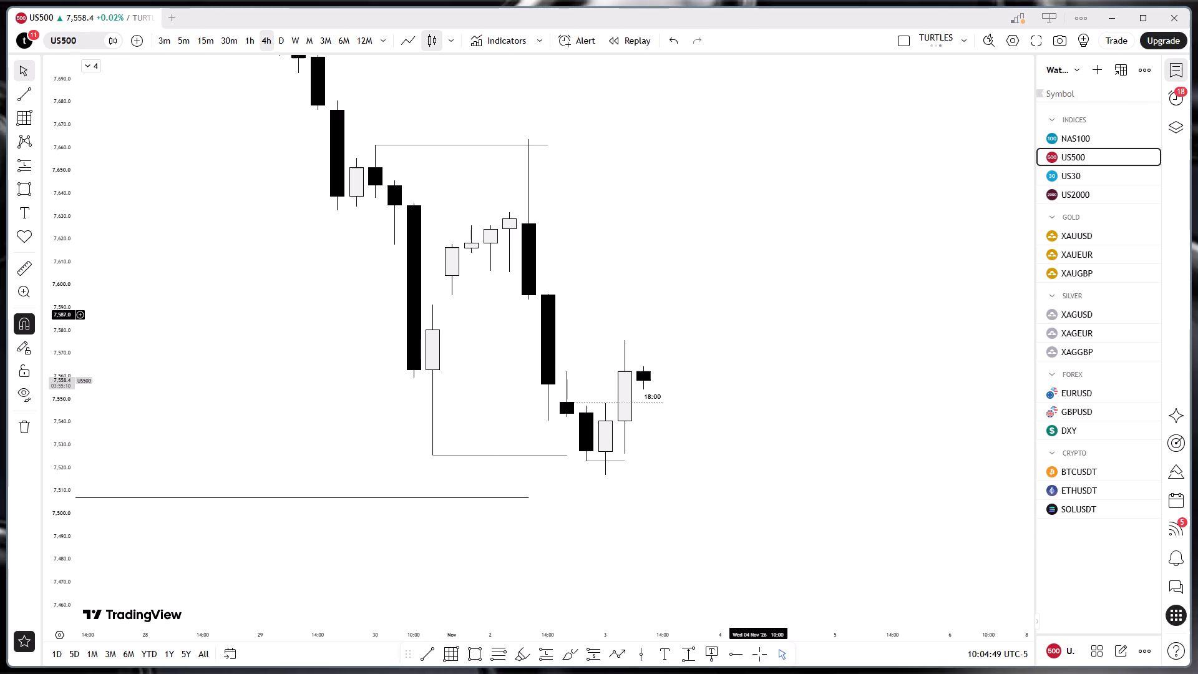
pyautogui.moveTo(757, 315); pyautogui.dragTo(715, 376)
pyautogui.moveTo(728, 359); pyautogui.dragTo(703, 378)
pyautogui.moveTo(728, 378); pyautogui.dragTo(689, 384)
pyautogui.scroll(1, 709, 394)
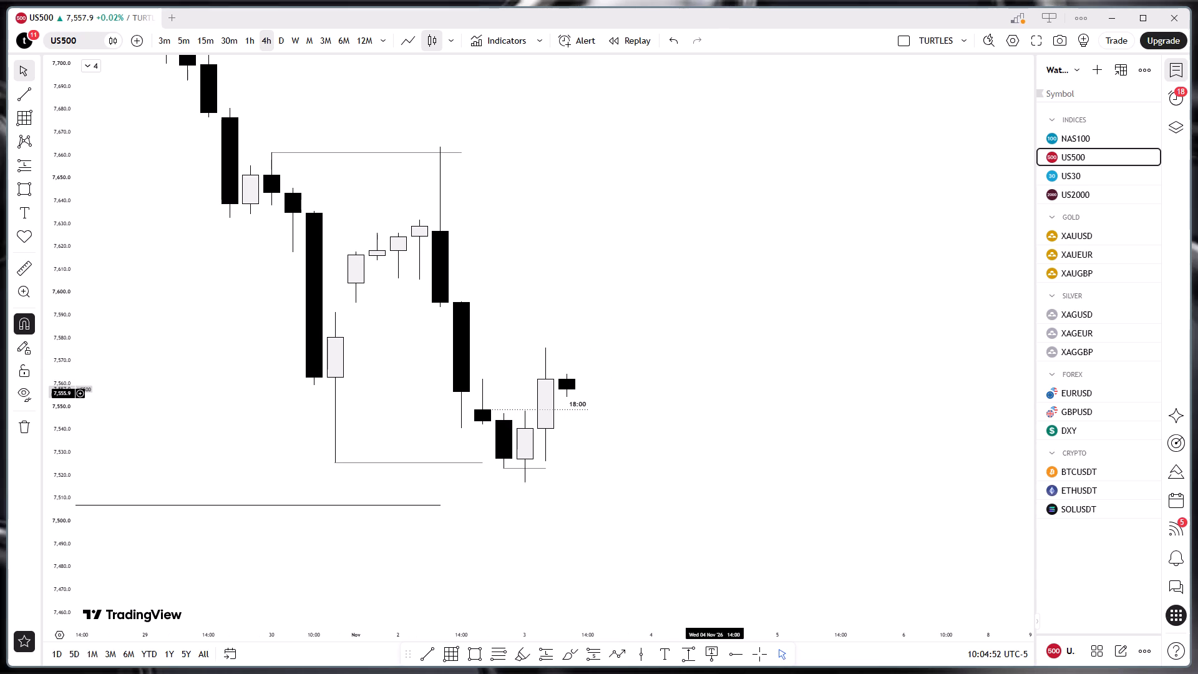
pyautogui.moveTo(711, 390); pyautogui.dragTo(709, 384)
pyautogui.moveTo(708, 385); pyautogui.dragTo(677, 391)
pyautogui.moveTo(676, 403); pyautogui.dragTo(658, 403)
pyautogui.moveTo(661, 401); pyautogui.dragTo(657, 414)
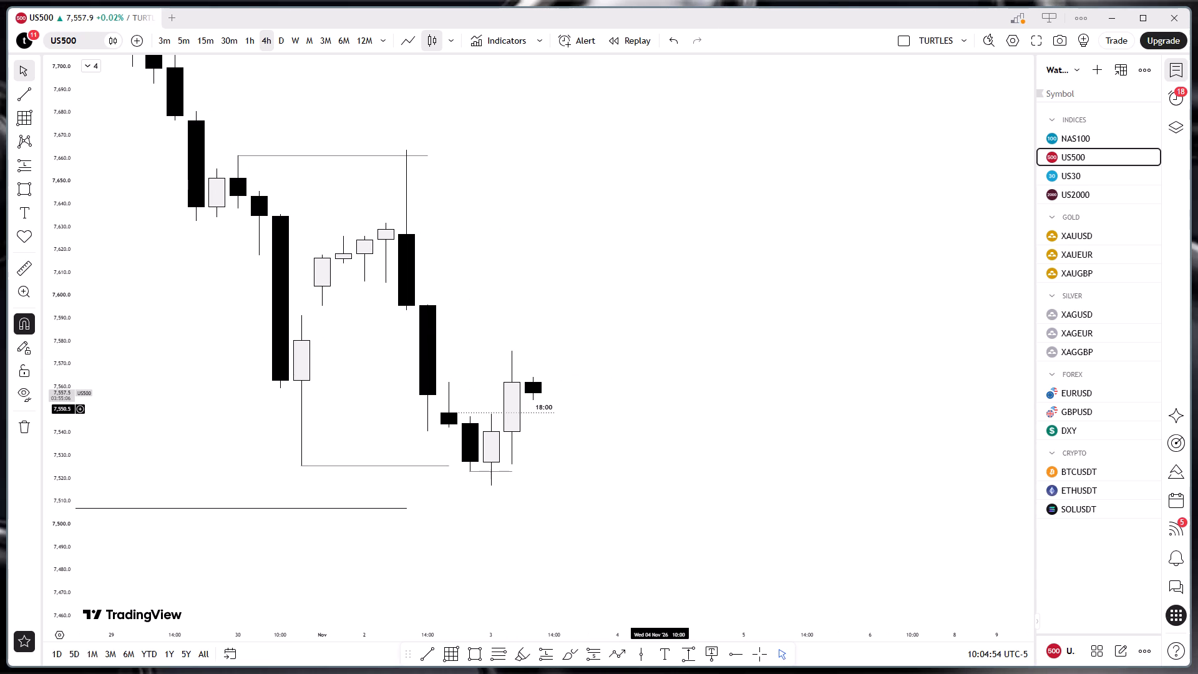
# Switch to NAS100 and draw a teal trend line joining the lows of the 02:00 and 06:00 4-hour candles on 3 November.
pyautogui.click(1093, 141)
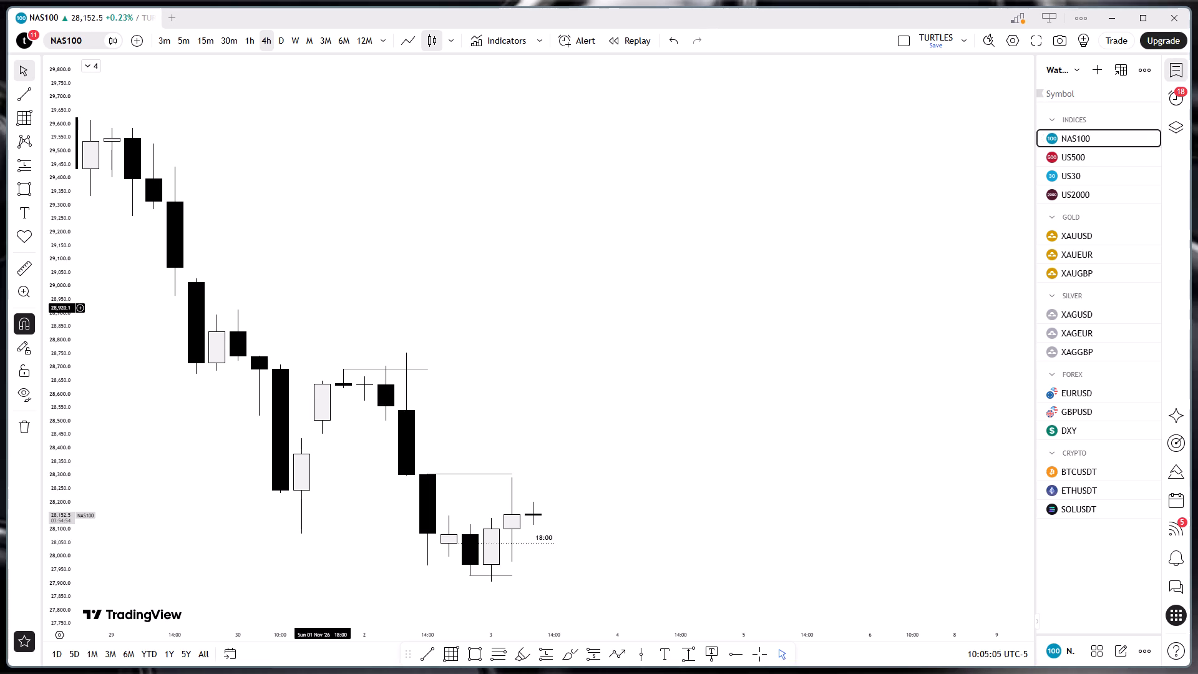
pyautogui.moveTo(56, 597); pyautogui.dragTo(61, 498)
pyautogui.moveTo(720, 517); pyautogui.dragTo(716, 336)
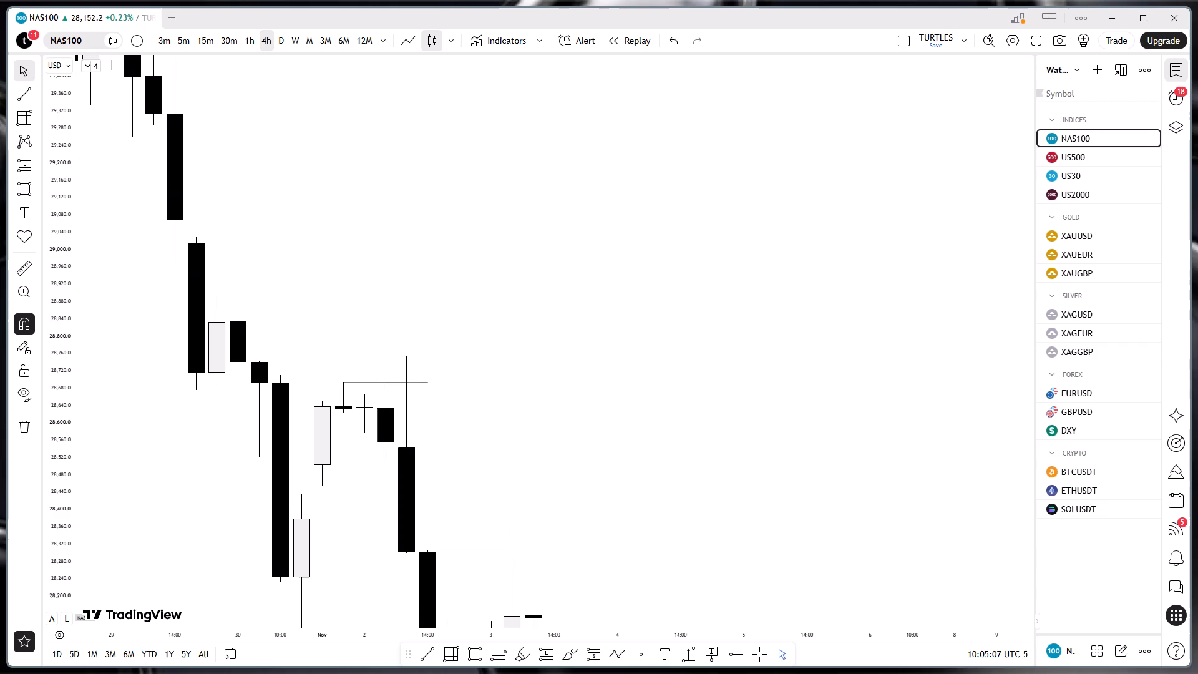
pyautogui.moveTo(691, 452); pyautogui.dragTo(694, 393)
pyautogui.moveTo(683, 467); pyautogui.dragTo(684, 422)
pyautogui.click(425, 655)
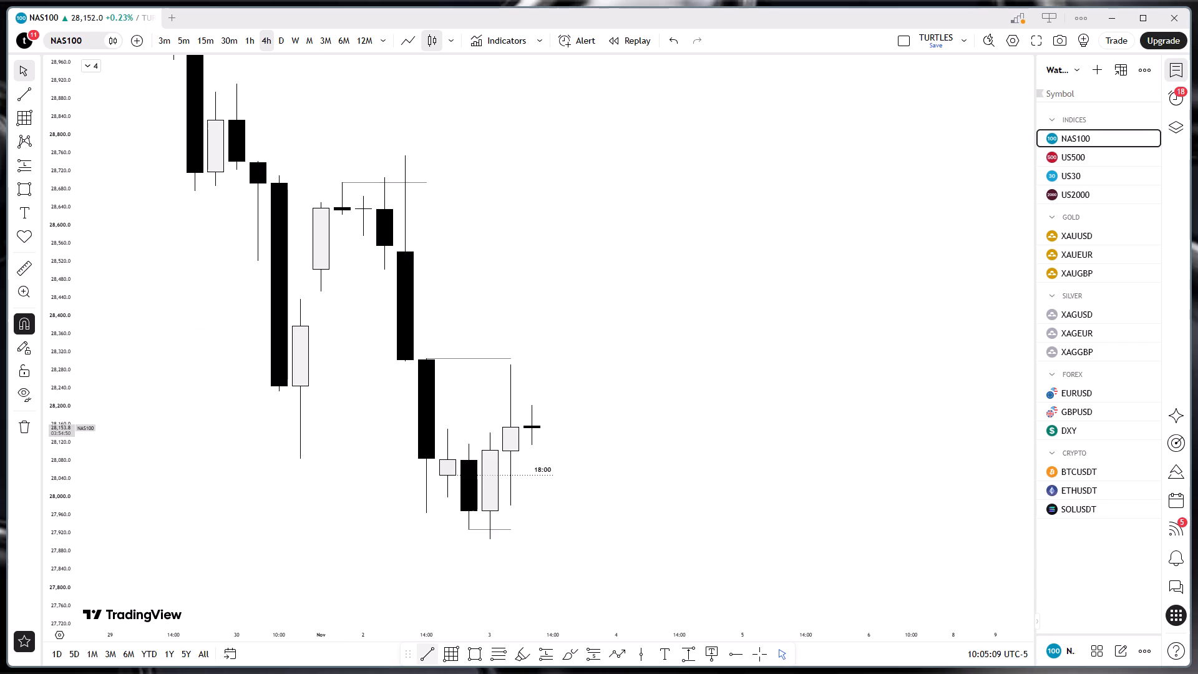
pyautogui.click(485, 537)
pyautogui.click(507, 502)
pyautogui.click(900, 84)
pyautogui.click(913, 422)
pyautogui.doubleClick(788, 399)
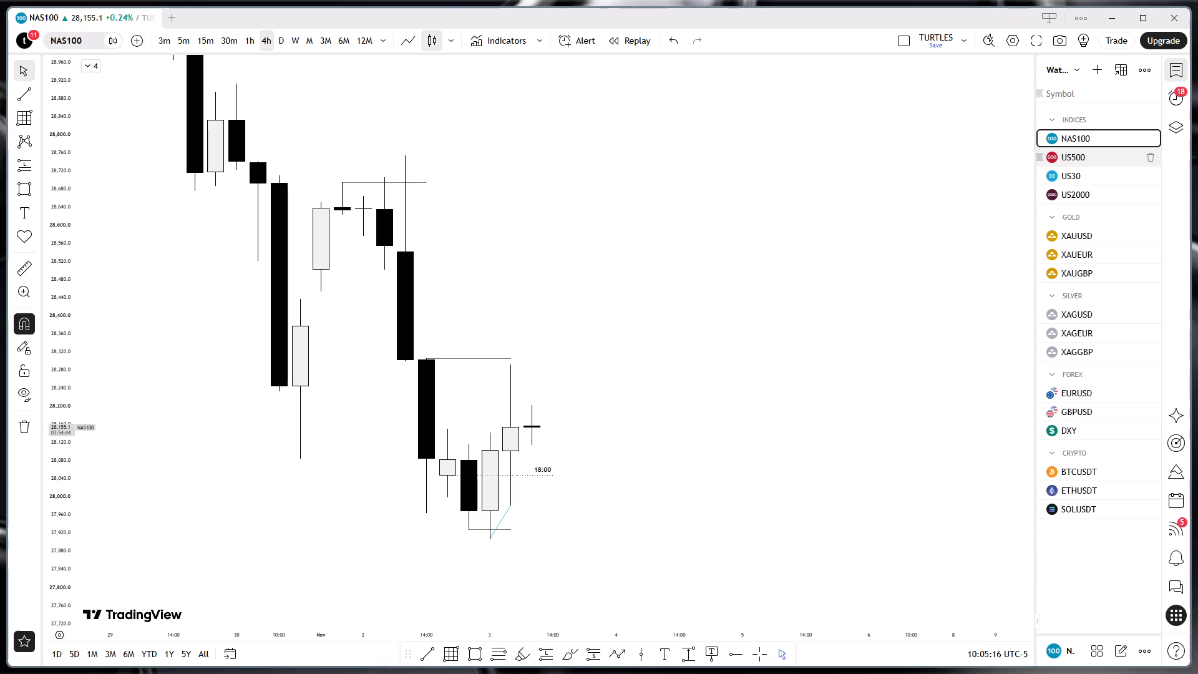
# Switch to US30 and draw a teal trend line joining the lows of the 02:00 and 06:00 4-hour candles on 3 November.
pyautogui.click(1086, 175)
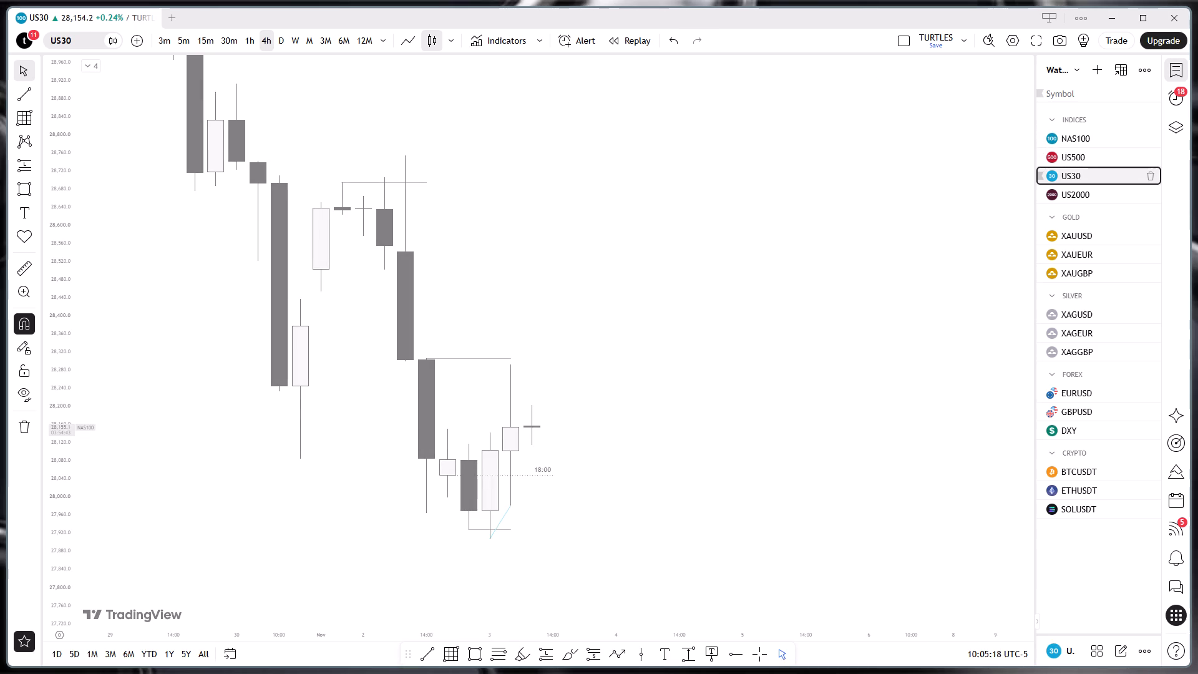
pyautogui.moveTo(648, 486); pyautogui.dragTo(633, 380)
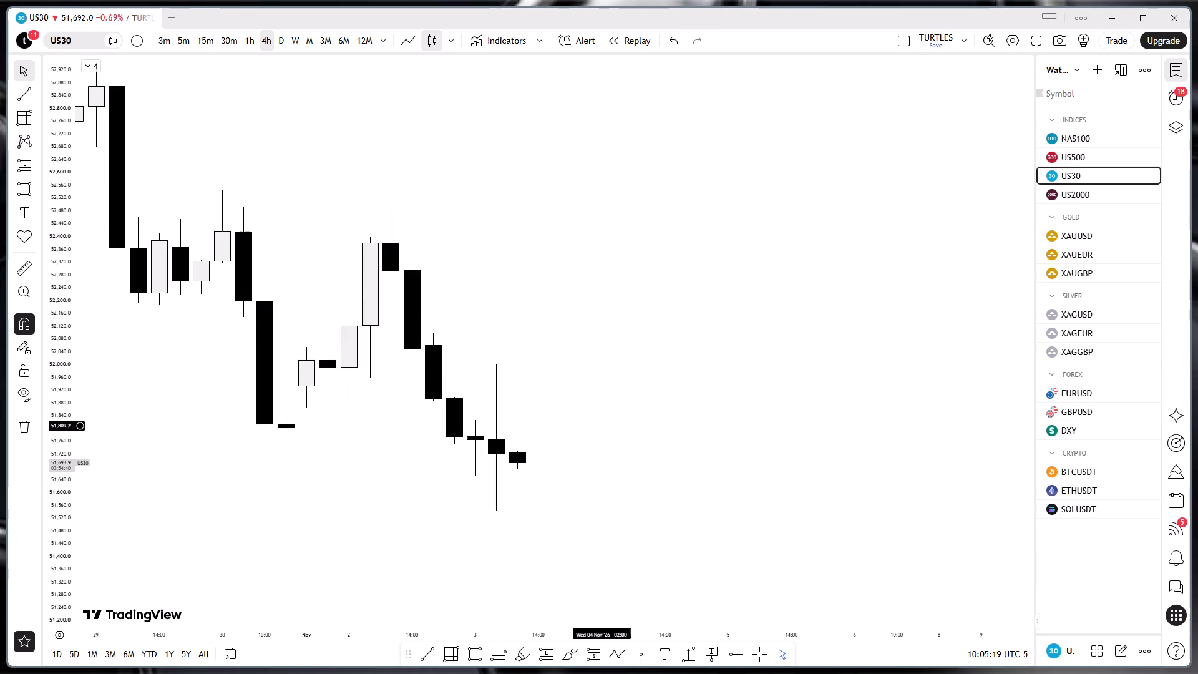
pyautogui.click(417, 662)
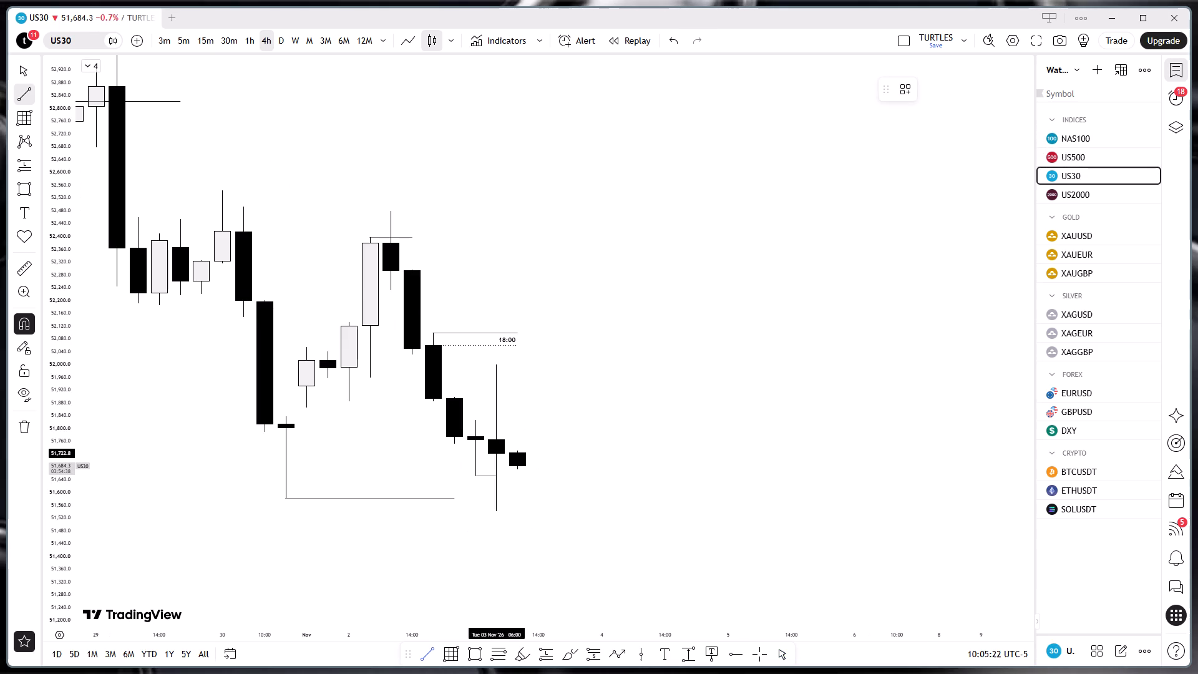
pyautogui.click(477, 474)
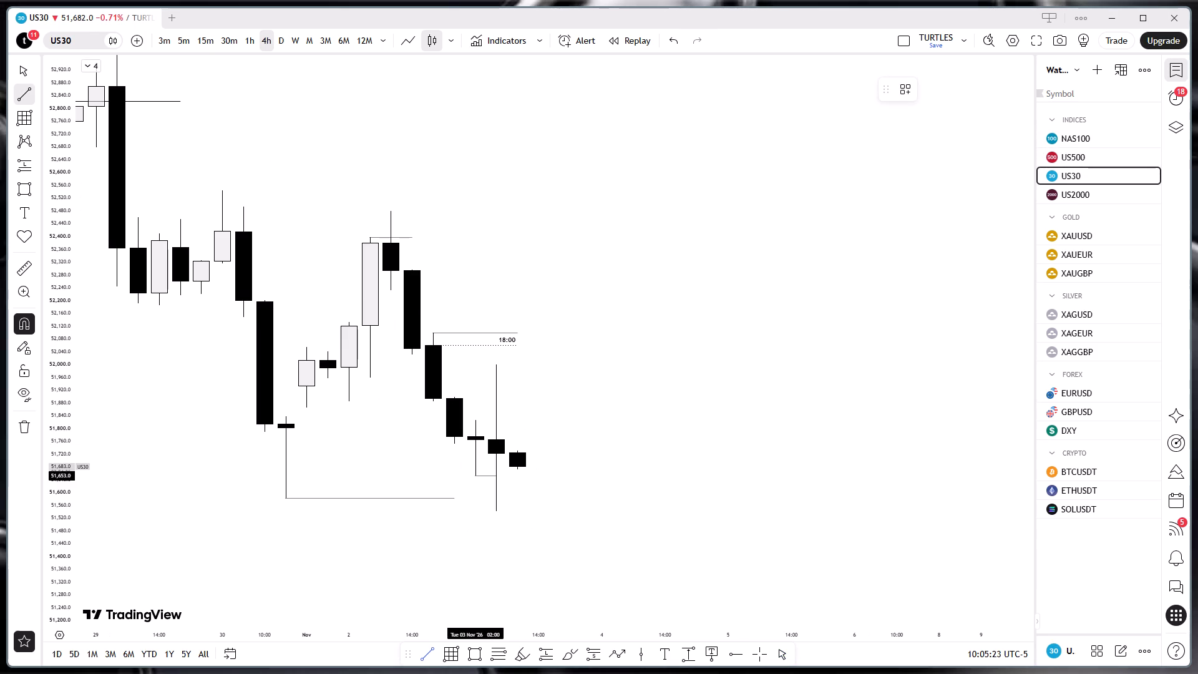
pyautogui.click(500, 507)
pyautogui.click(732, 350)
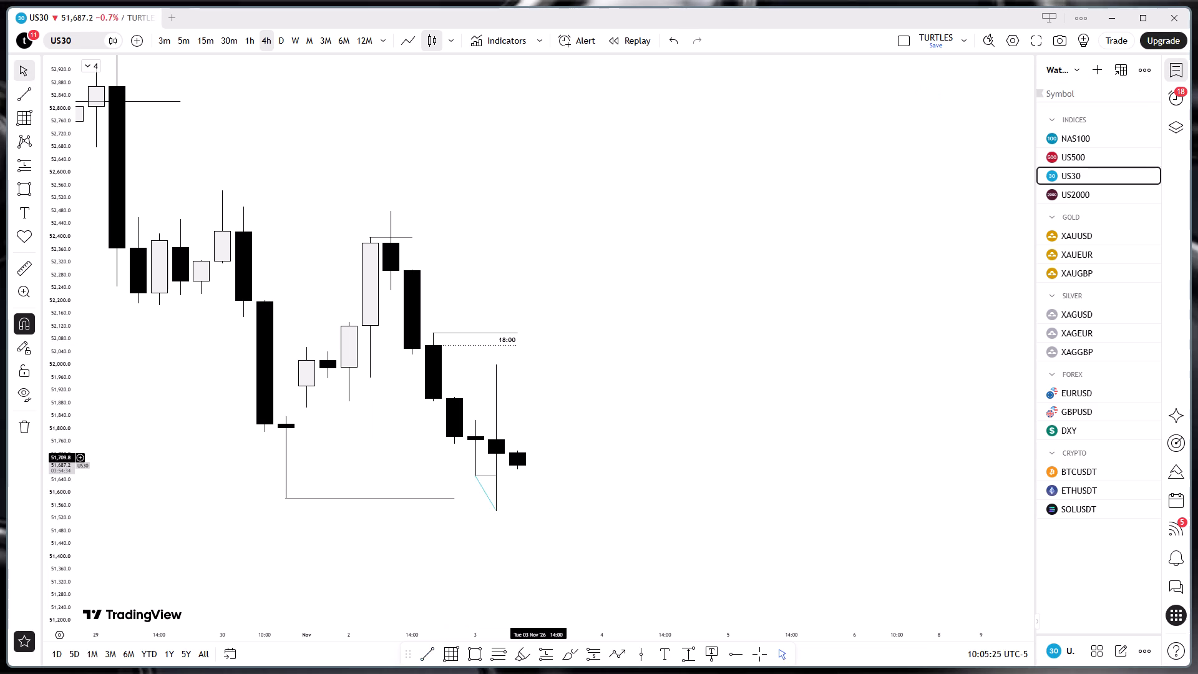
# Delete the short grey level that starts at the low of US30's 02:00 candle on 3 November.
pyautogui.moveTo(500, 476); pyautogui.dragTo(511, 474)
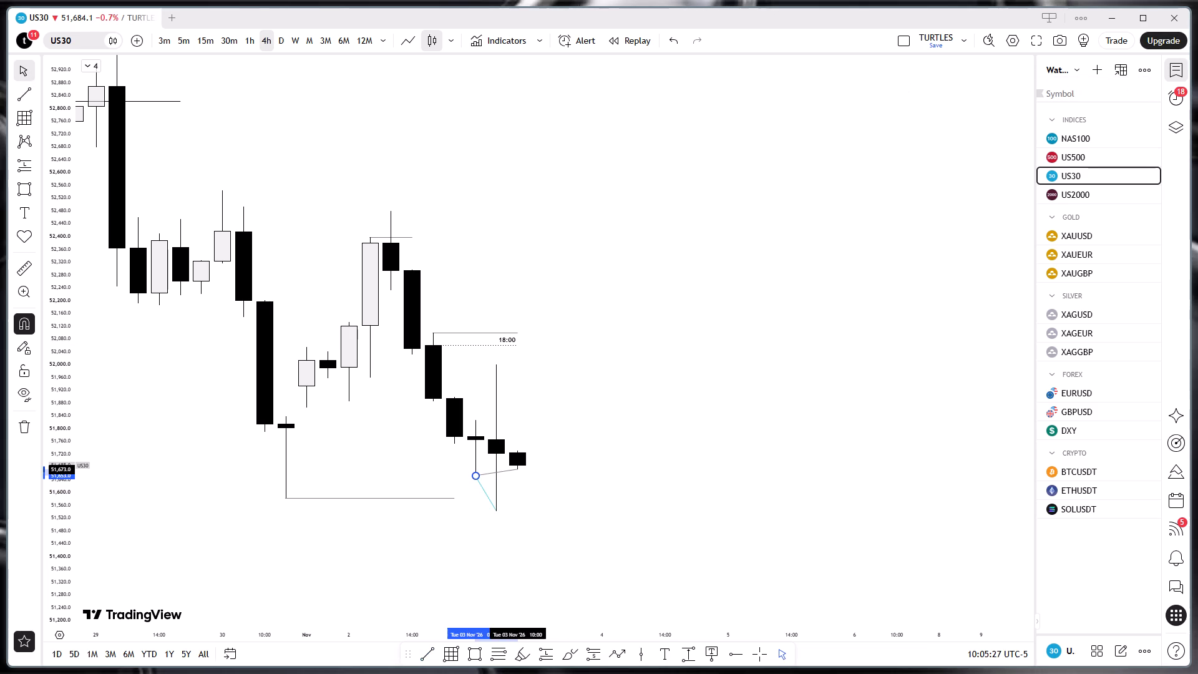
pyautogui.moveTo(511, 474); pyautogui.dragTo(512, 474)
pyautogui.click(505, 485)
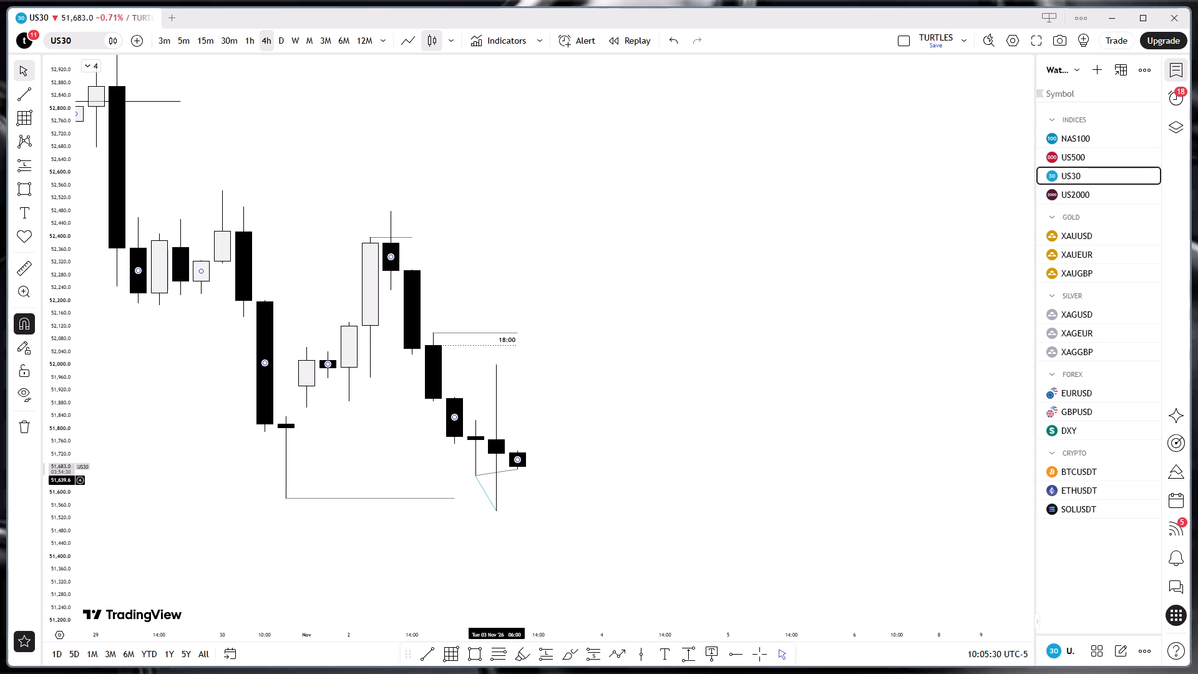
pyautogui.click(502, 472)
pyautogui.click(1122, 89)
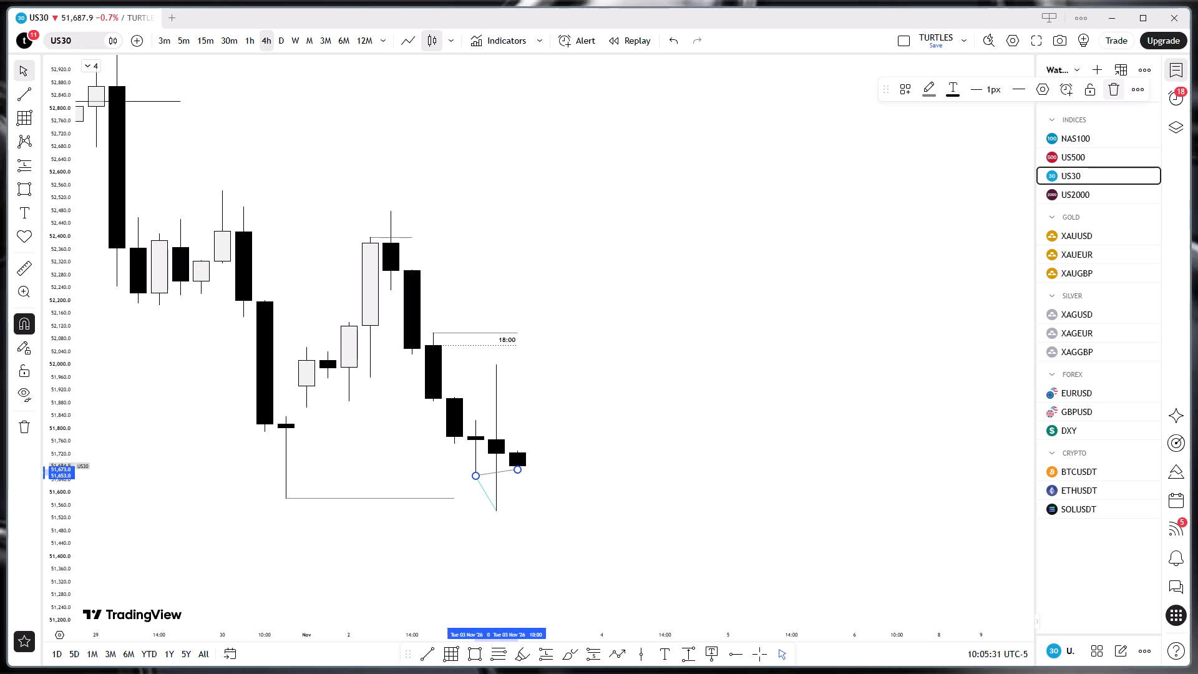
pyautogui.click(653, 244)
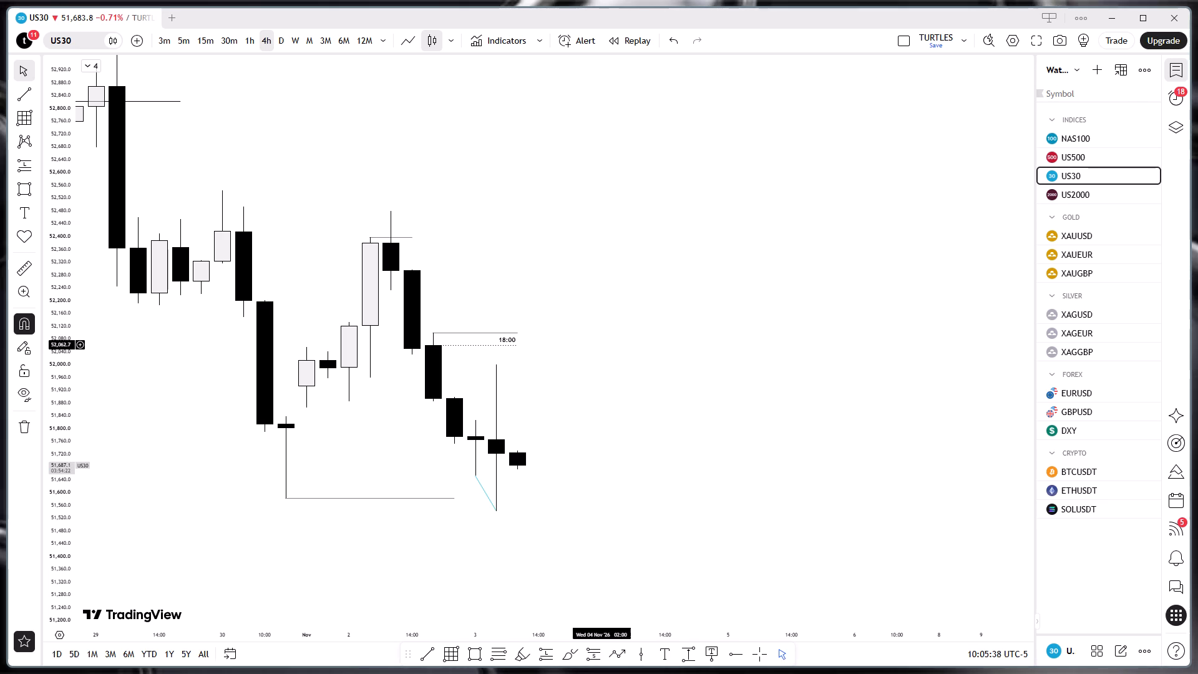
# Switch US30 to the 1-hour timeframe and re-anchor the teal trend line to the 03:00 and 07:00 candle lows.
pyautogui.click(246, 37)
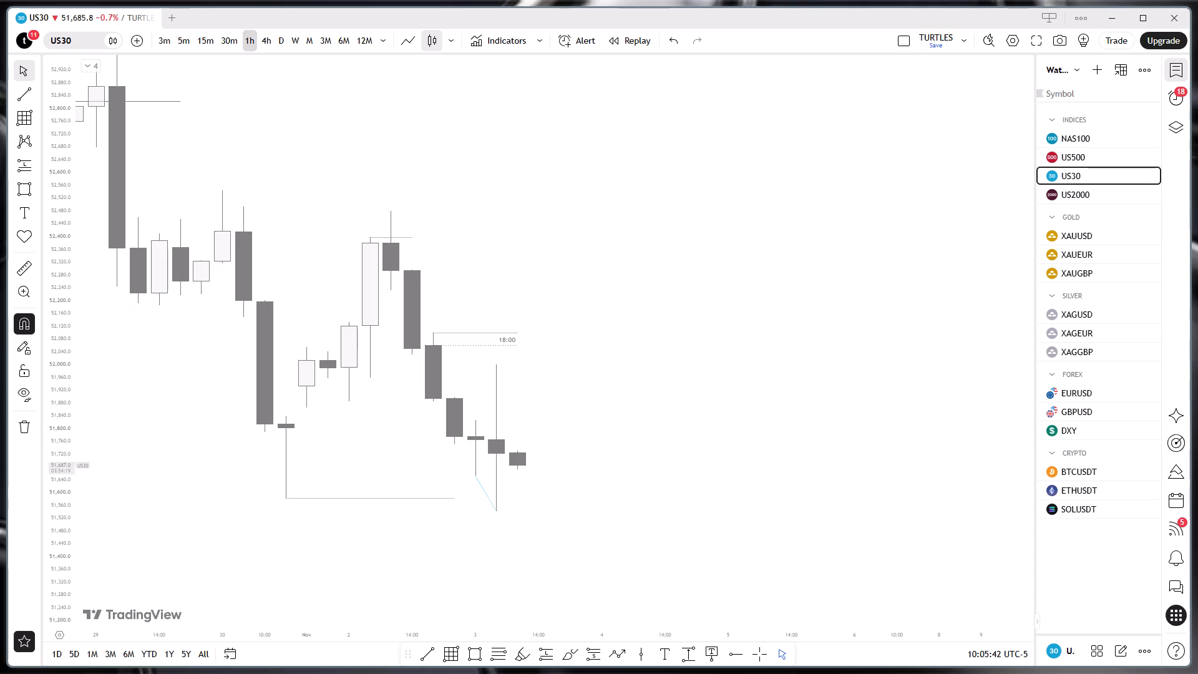
pyautogui.scroll(-3, 365, 200)
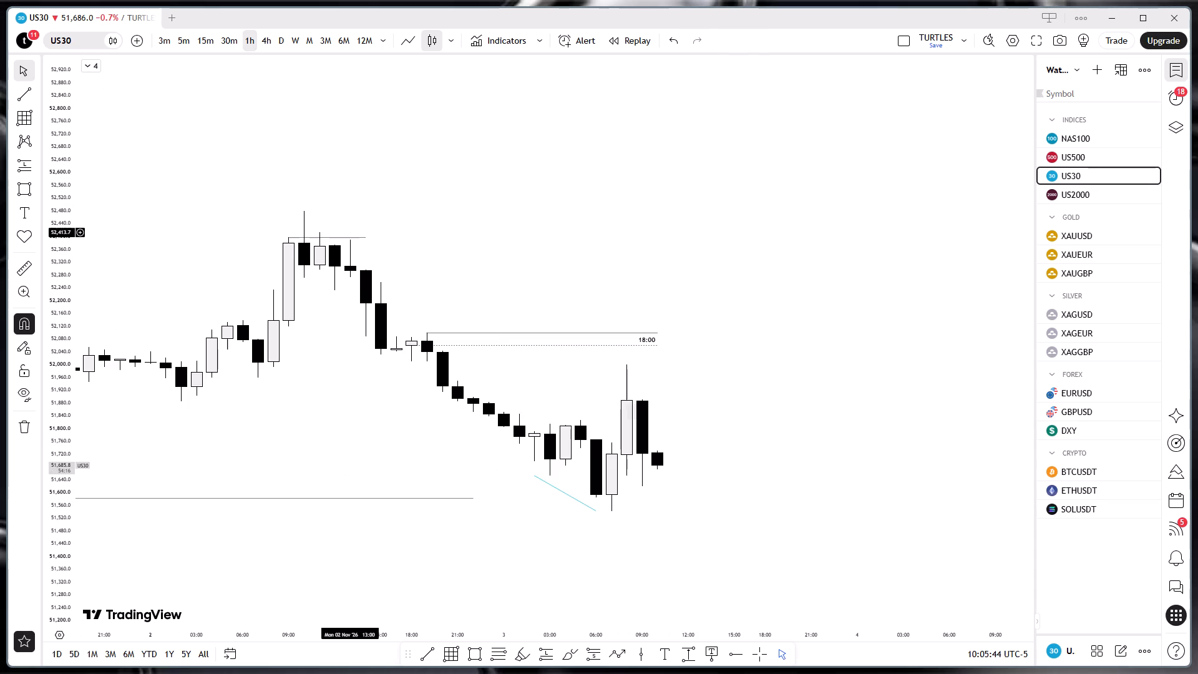
pyautogui.moveTo(530, 475); pyautogui.dragTo(553, 490)
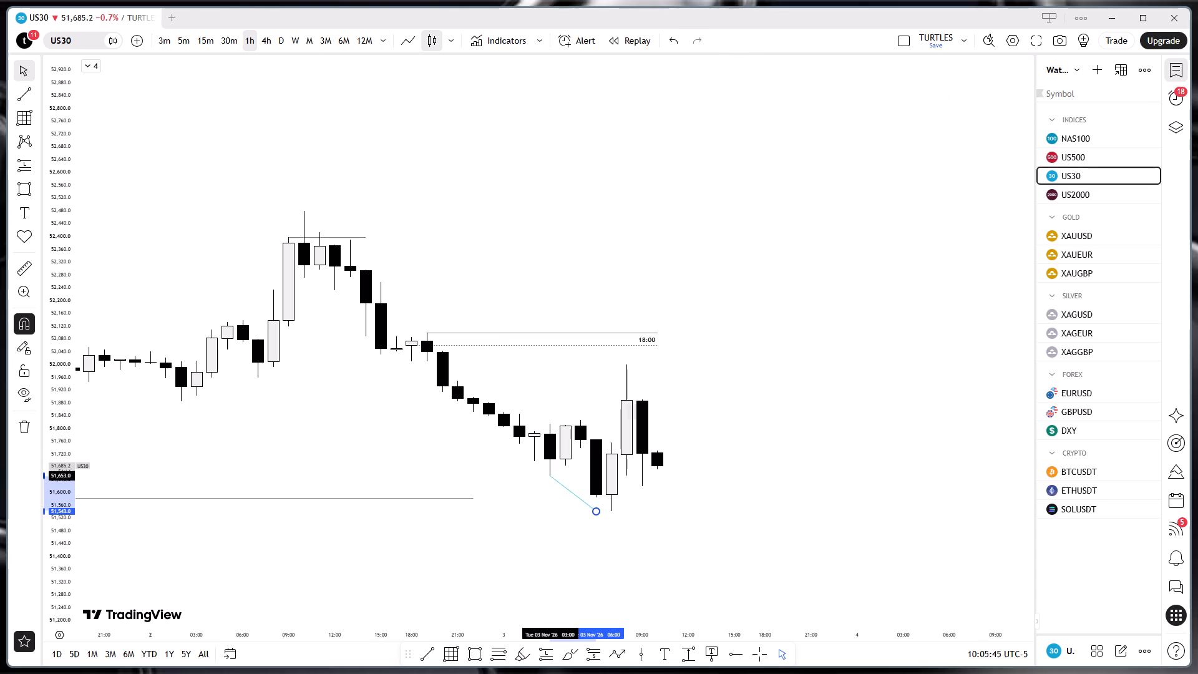
pyautogui.click(554, 517)
pyautogui.moveTo(598, 510); pyautogui.dragTo(610, 522)
pyautogui.click(658, 522)
# Examine US30's 1-hour swing from the 3 November low through the latest candles, relative to the 18:00 line and marked levels.
pyautogui.scroll(-3, 77, 323)
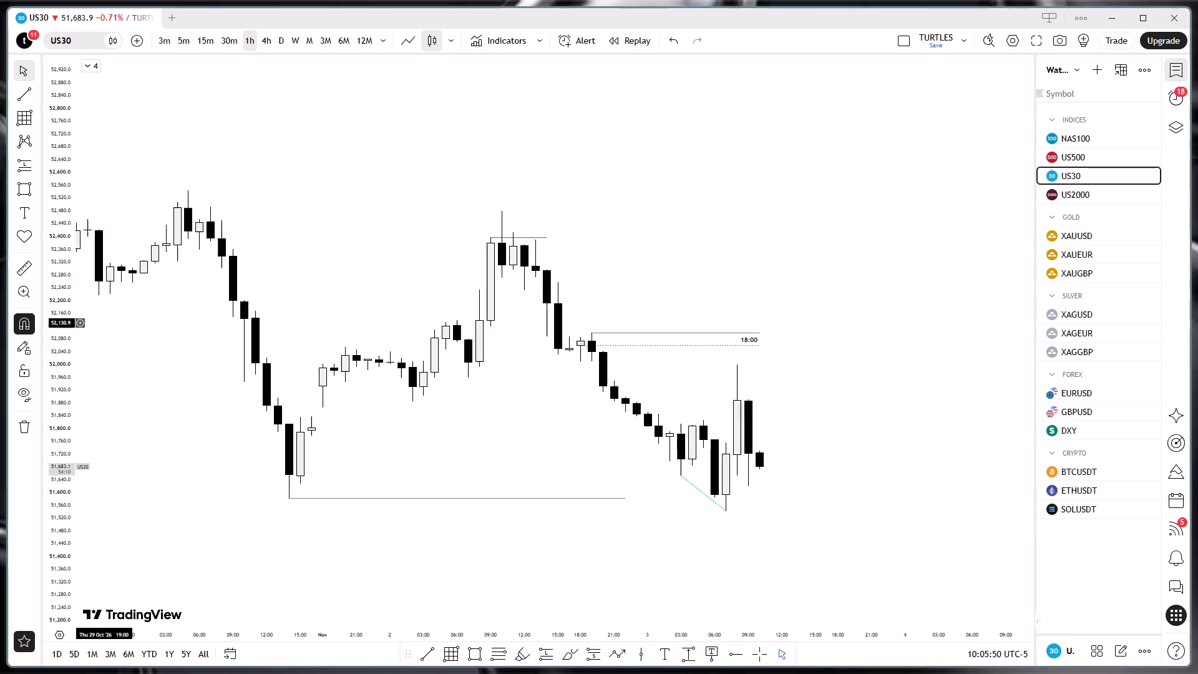
pyautogui.moveTo(56, 547); pyautogui.dragTo(50, 446)
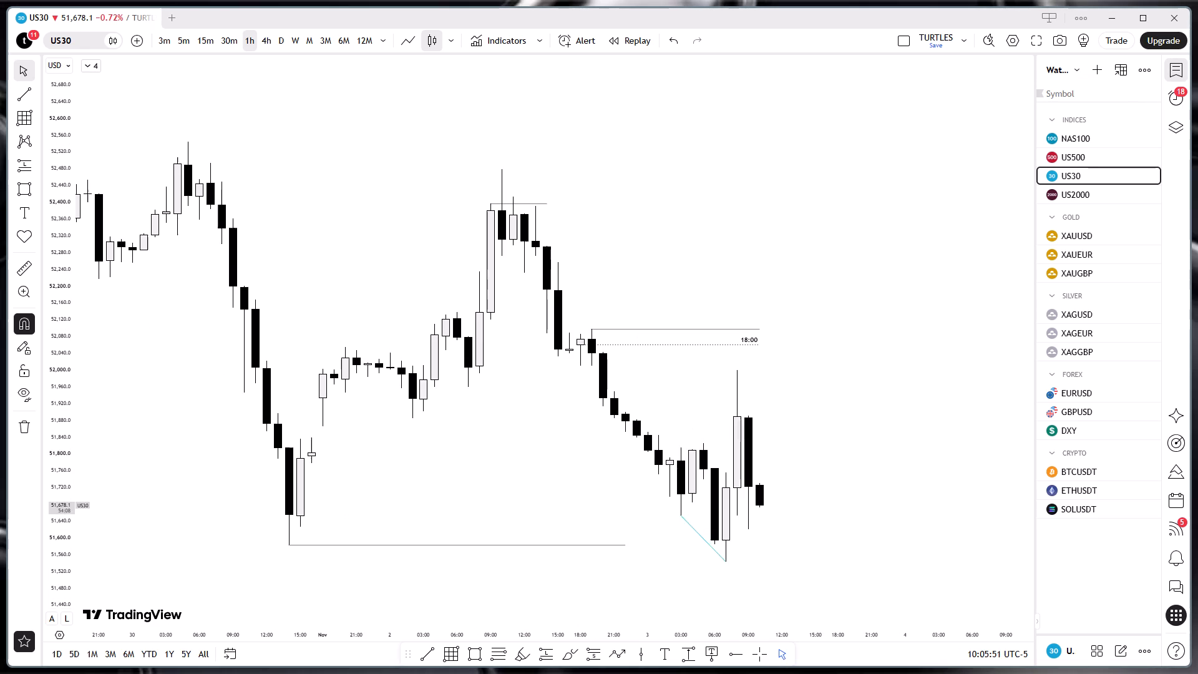
pyautogui.moveTo(470, 445); pyautogui.dragTo(414, 335)
pyautogui.scroll(1, 556, 354)
pyautogui.scroll(1, 646, 362)
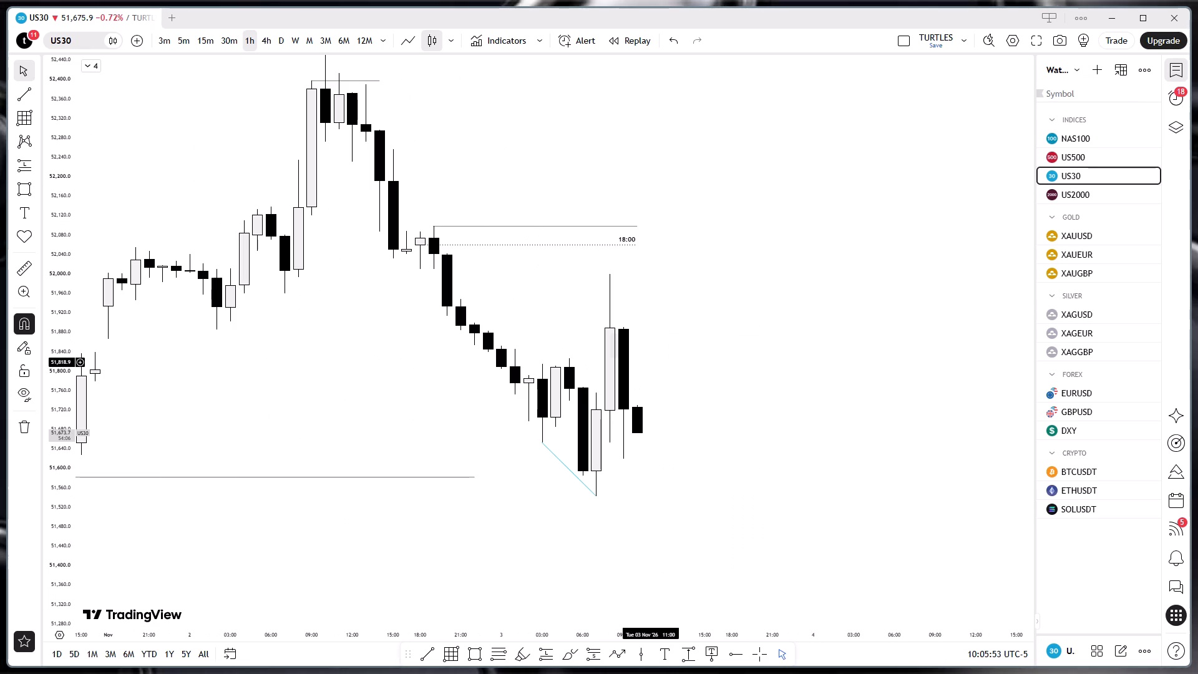
pyautogui.keyDown('ctrl'); pyautogui.moveTo(673, 396); pyautogui.dragTo(573, 311); pyautogui.keyUp('ctrl')
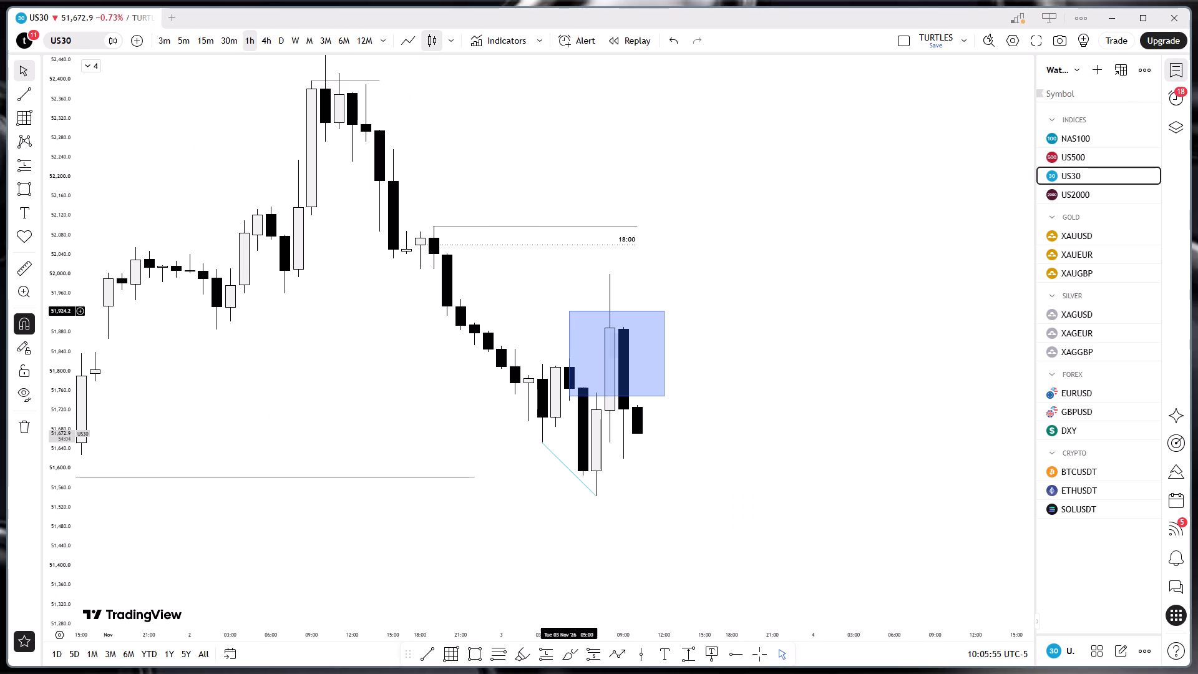
pyautogui.click(1092, 89)
pyautogui.click(736, 295)
pyautogui.keyDown('ctrl'); pyautogui.moveTo(700, 482); pyautogui.dragTo(579, 301); pyautogui.keyUp('ctrl')
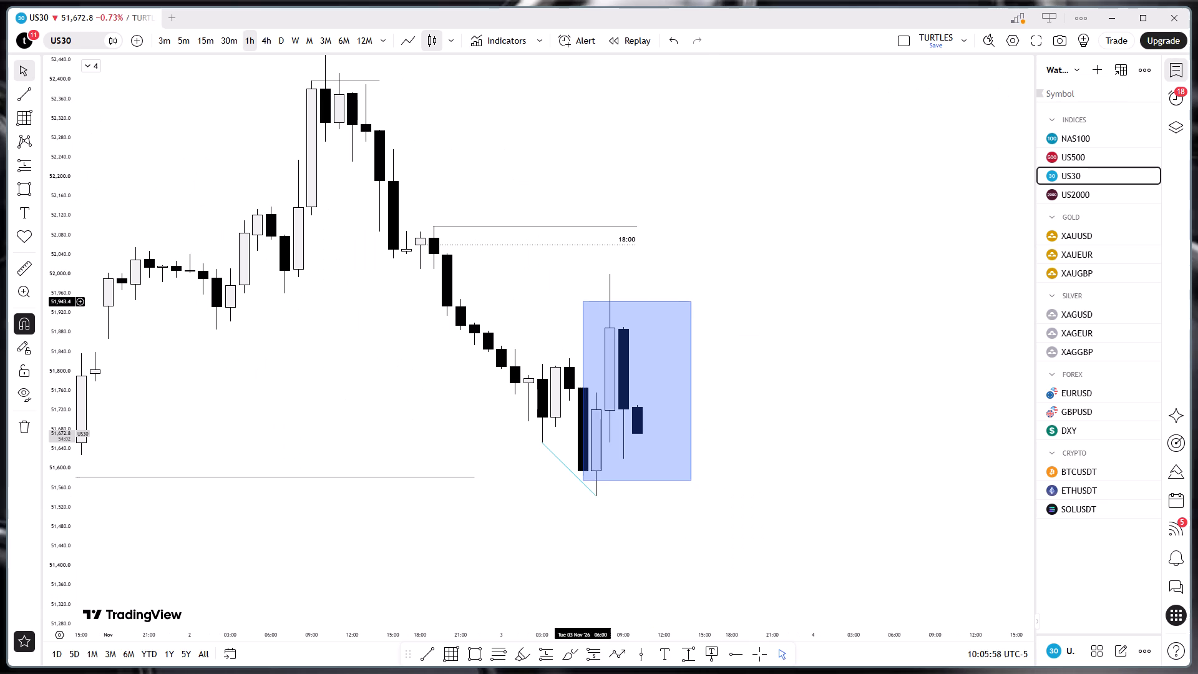
pyautogui.keyDown('ctrl'); pyautogui.moveTo(579, 301); pyautogui.dragTo(597, 308); pyautogui.keyUp('ctrl')
pyautogui.click(721, 346)
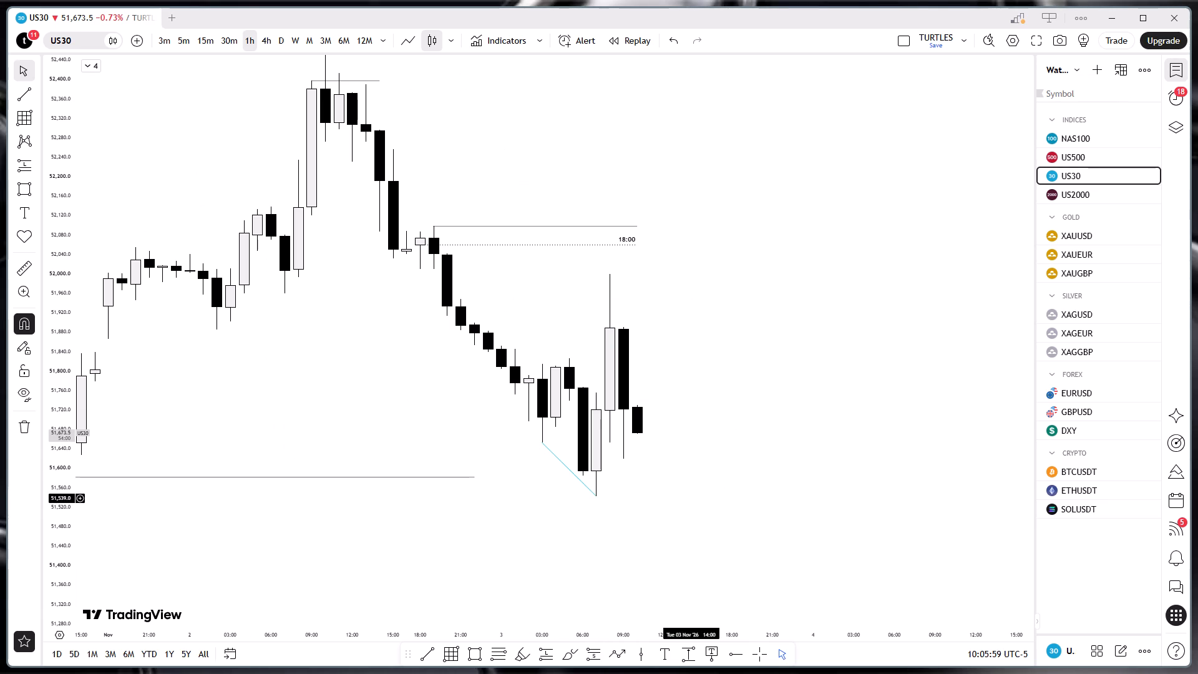
# Draw a short horizontal teal line at about 51,653 from US30's 08:00 hourly candle low on 3 November to the 10:00 candle.
pyautogui.click(429, 662)
pyautogui.click(610, 441)
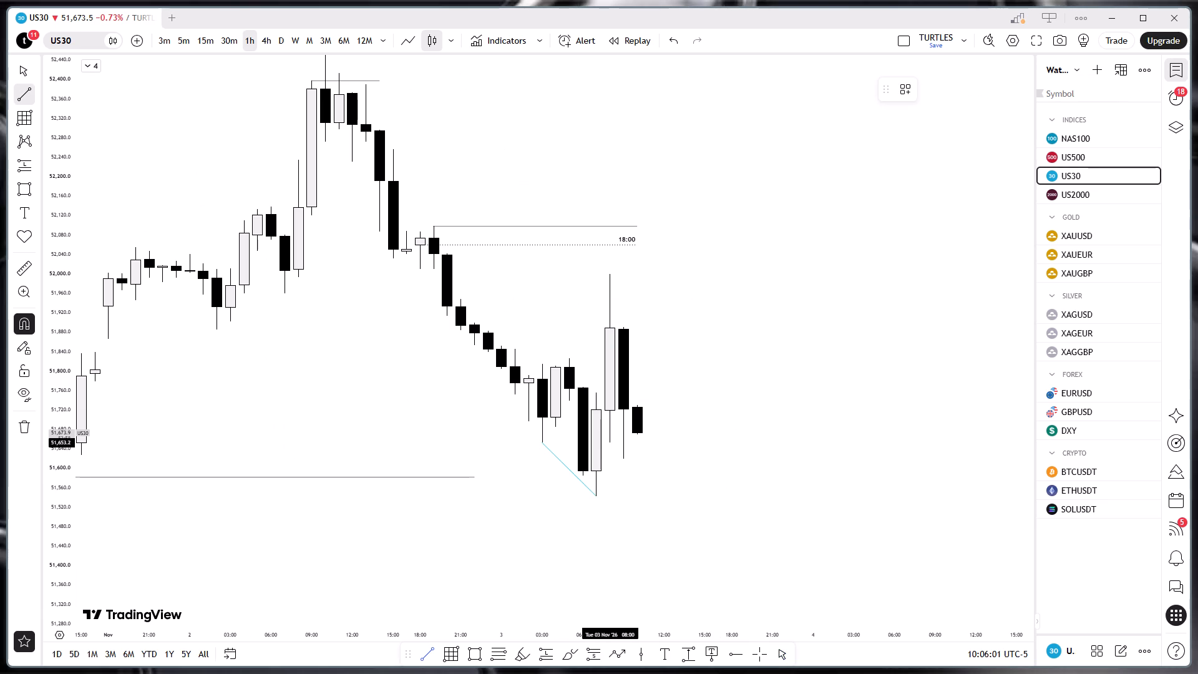
pyautogui.keyDown('shift'); pyautogui.click(630, 439); pyautogui.keyUp('shift')
pyautogui.click(653, 462)
pyautogui.click(659, 471)
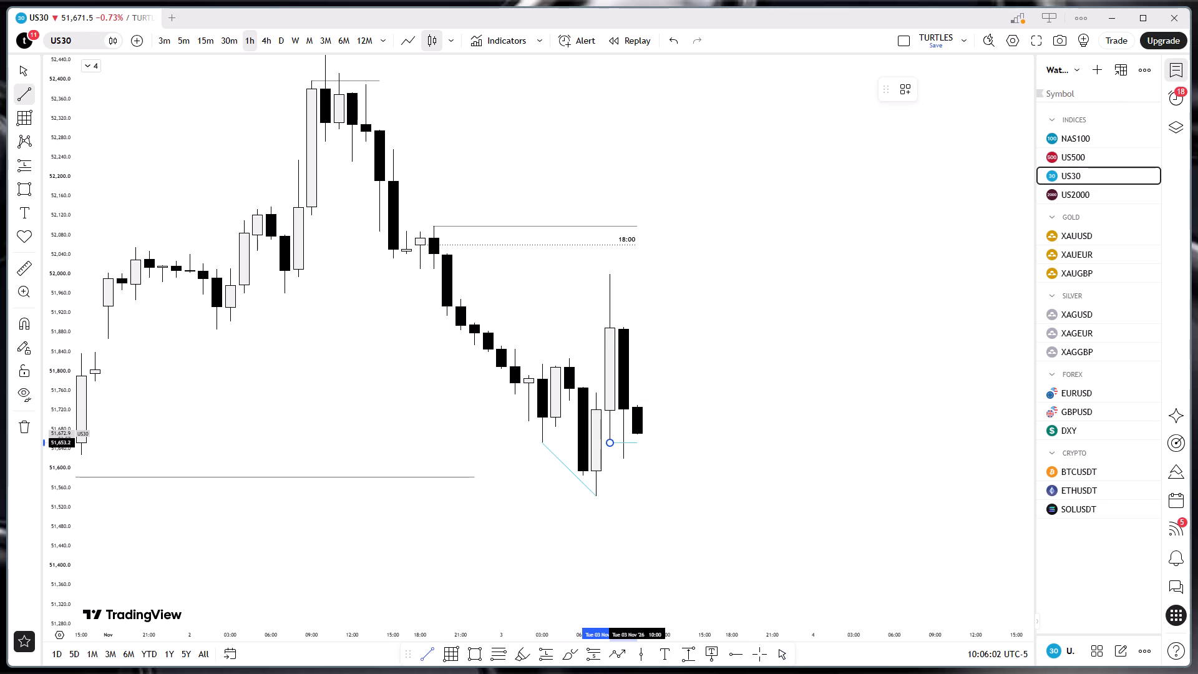
# Switch US30 to the 30-minute timeframe and re-anchor the start of the sloping teal trend line to the 03:30 candle low.
pyautogui.click(226, 44)
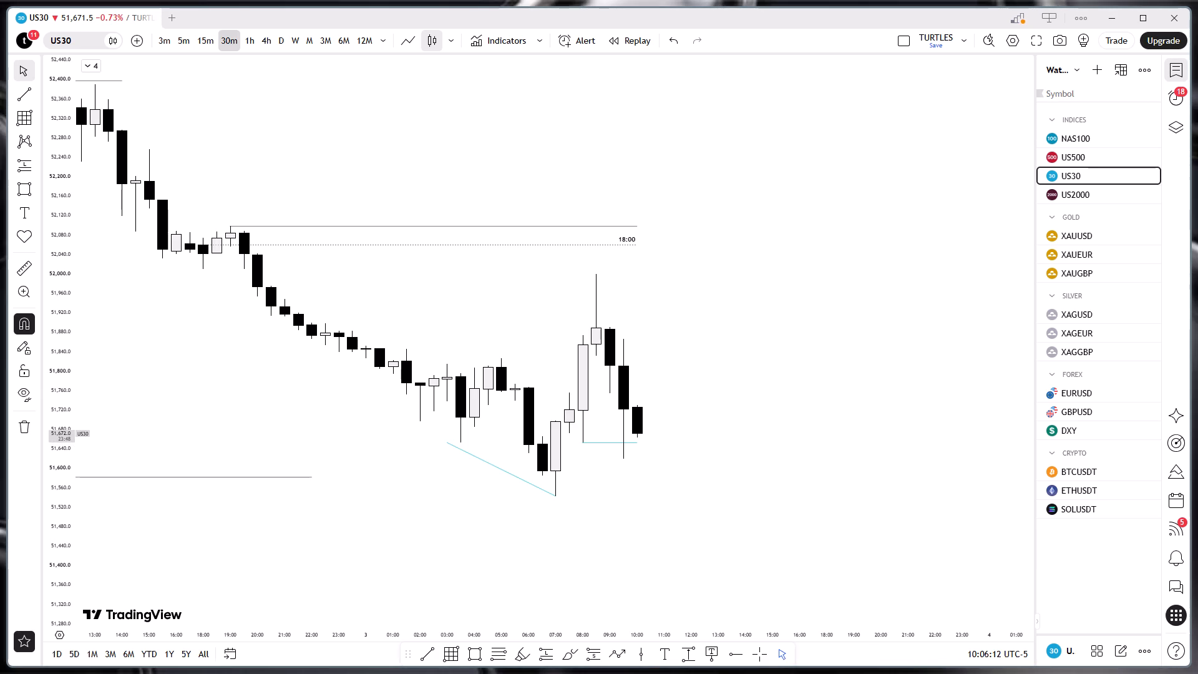
pyautogui.moveTo(447, 440); pyautogui.dragTo(464, 456)
pyautogui.click(442, 455)
pyautogui.click(649, 417)
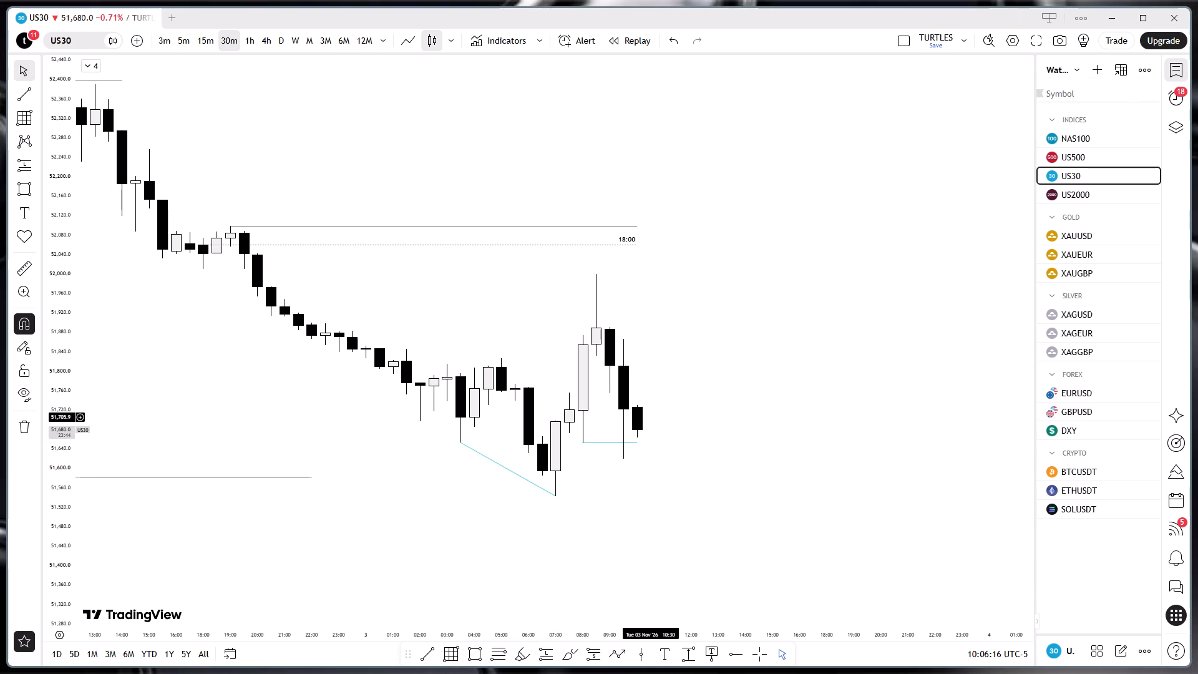
# Examine US30's 30-minute price action around the 08:00 low line and the latest candles, relative to the sloping teal line and 18:00 level.
pyautogui.click(652, 464)
pyautogui.scroll(1, 650, 440)
pyautogui.moveTo(650, 440); pyautogui.dragTo(659, 447)
pyautogui.moveTo(649, 477); pyautogui.dragTo(655, 469)
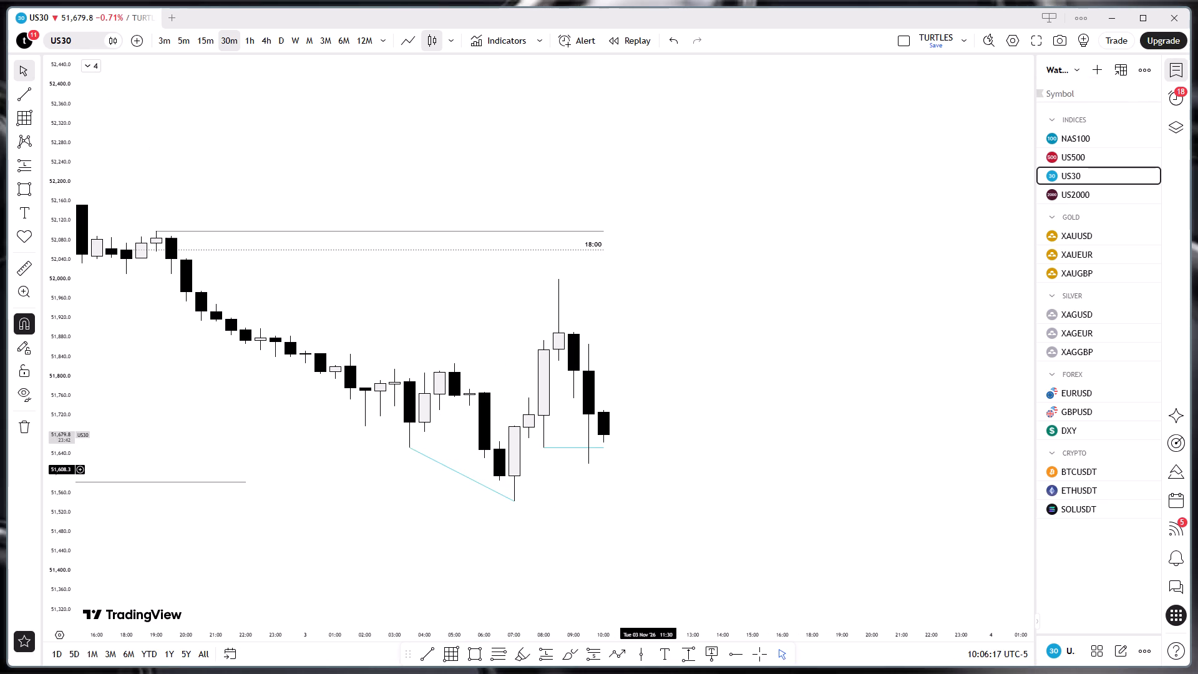
pyautogui.moveTo(640, 487); pyautogui.dragTo(664, 466)
pyautogui.moveTo(648, 481); pyautogui.dragTo(654, 474)
pyautogui.click(661, 474)
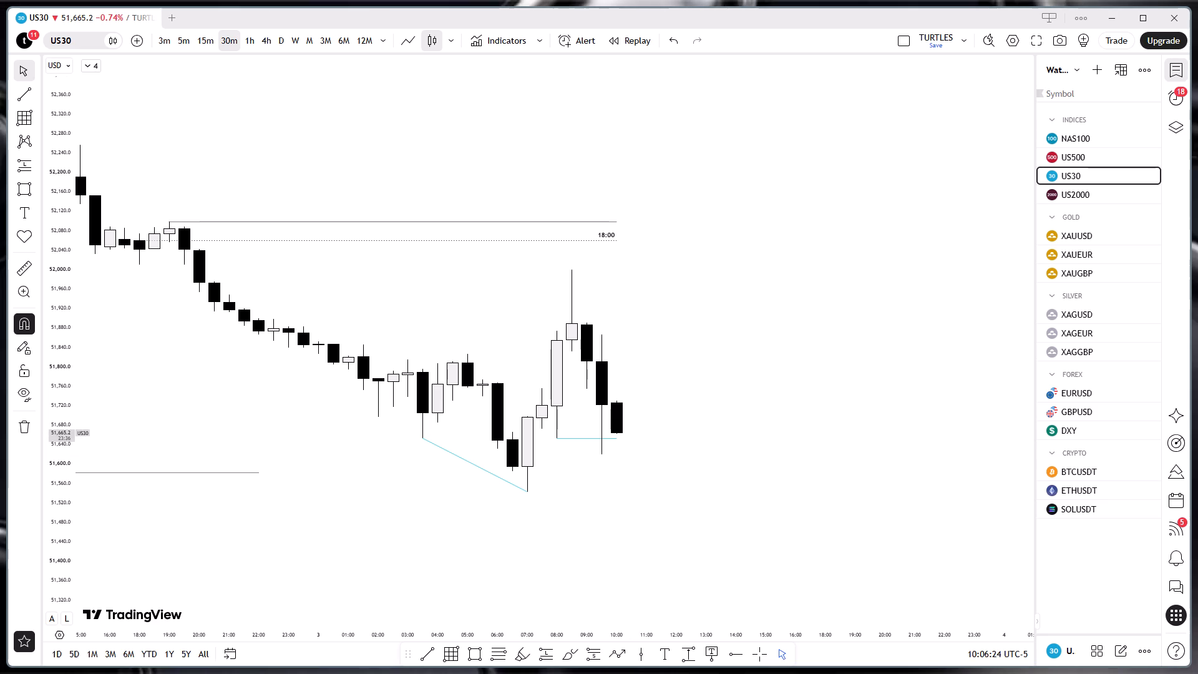
pyautogui.moveTo(66, 522); pyautogui.dragTo(69, 427)
pyautogui.scroll(2, 274, 408)
pyautogui.moveTo(638, 432); pyautogui.dragTo(624, 419)
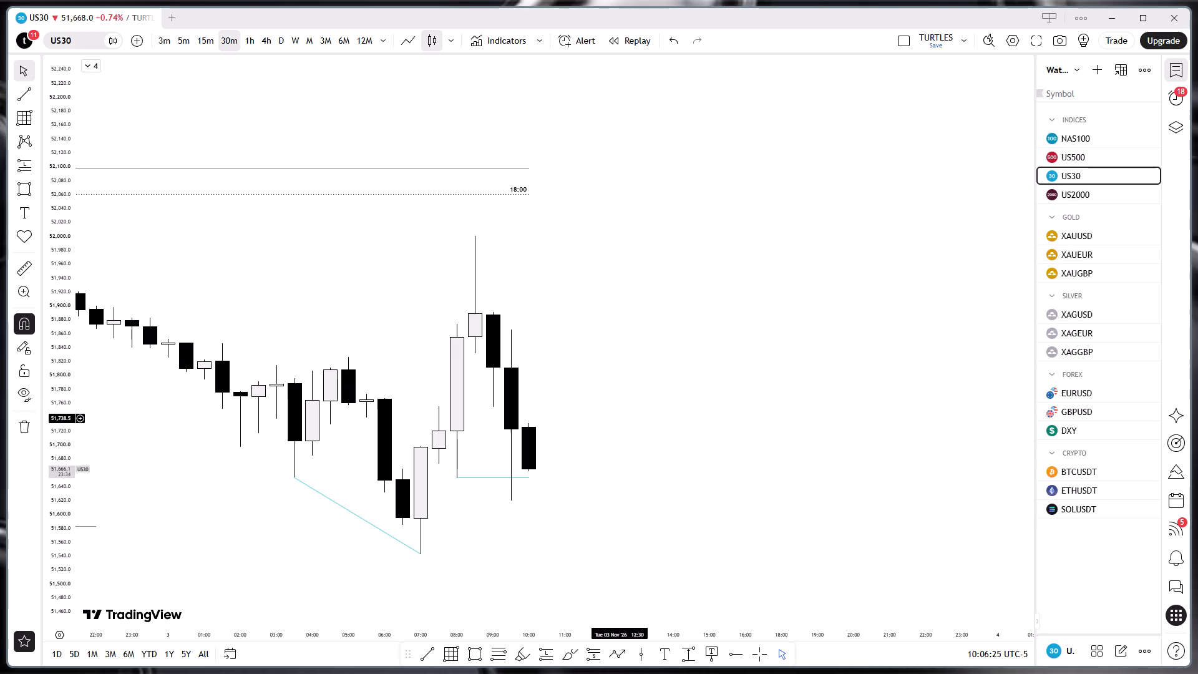
pyautogui.moveTo(624, 419); pyautogui.dragTo(782, 392)
pyautogui.scroll(-2, 750, 393)
pyautogui.moveTo(48, 536); pyautogui.dragTo(49, 499)
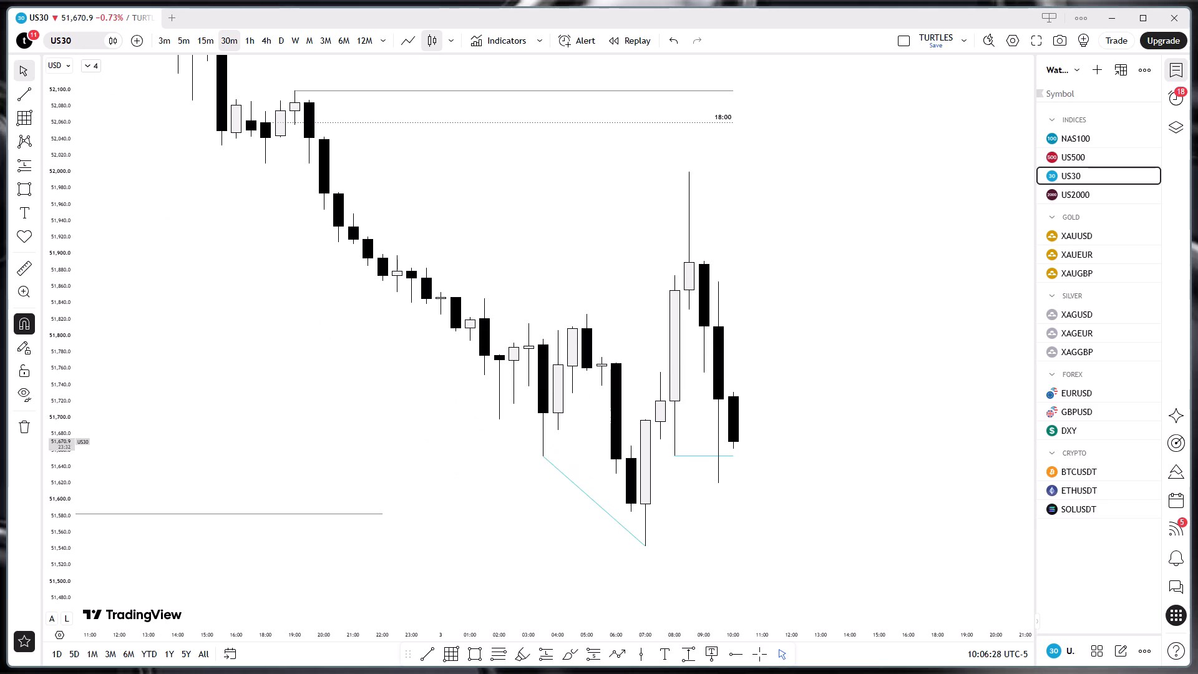
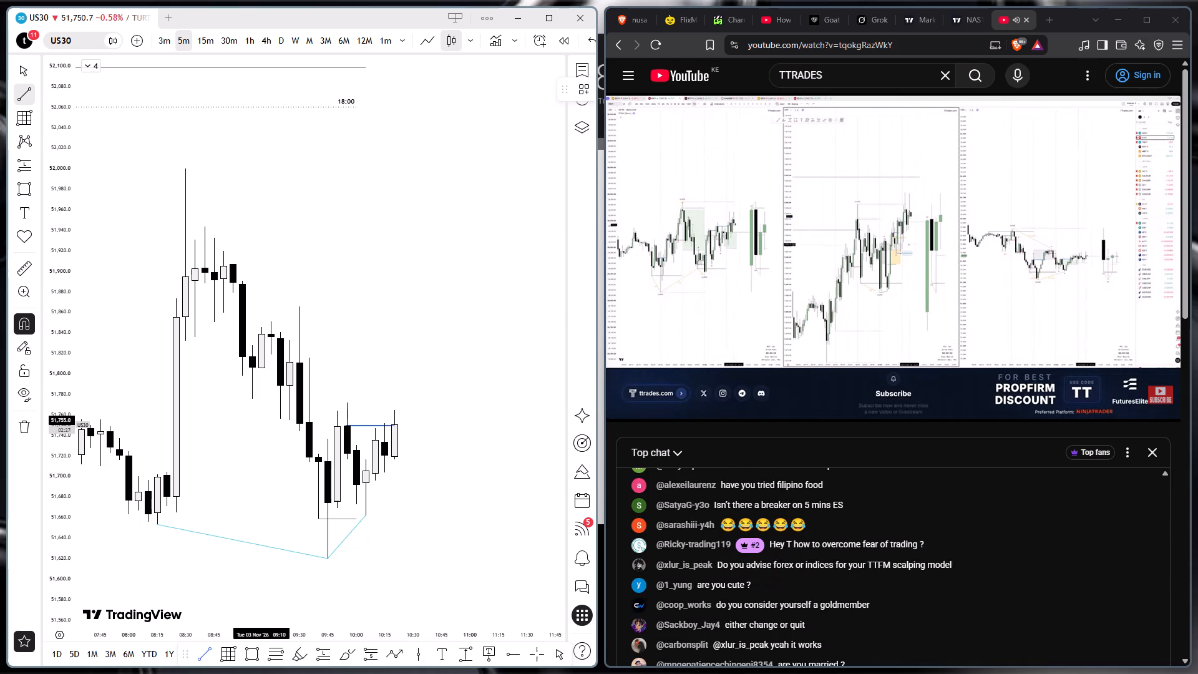
# Draw a horizontal line at about 51,726 on US30's 5-minute chart from the 10:00 candle, apply the 10:00 template, and extend it to about 11:00.
pyautogui.click(355, 452)
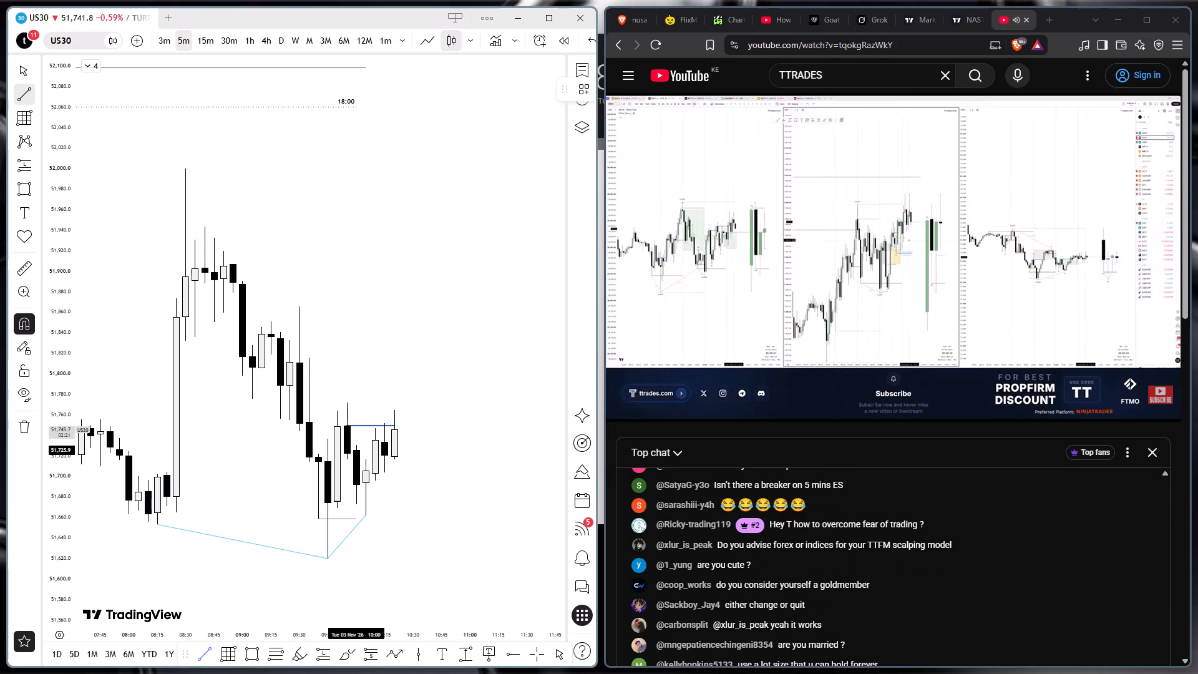
pyautogui.keyDown('shift'); pyautogui.click(446, 443); pyautogui.keyUp('shift')
pyautogui.click(346, 90)
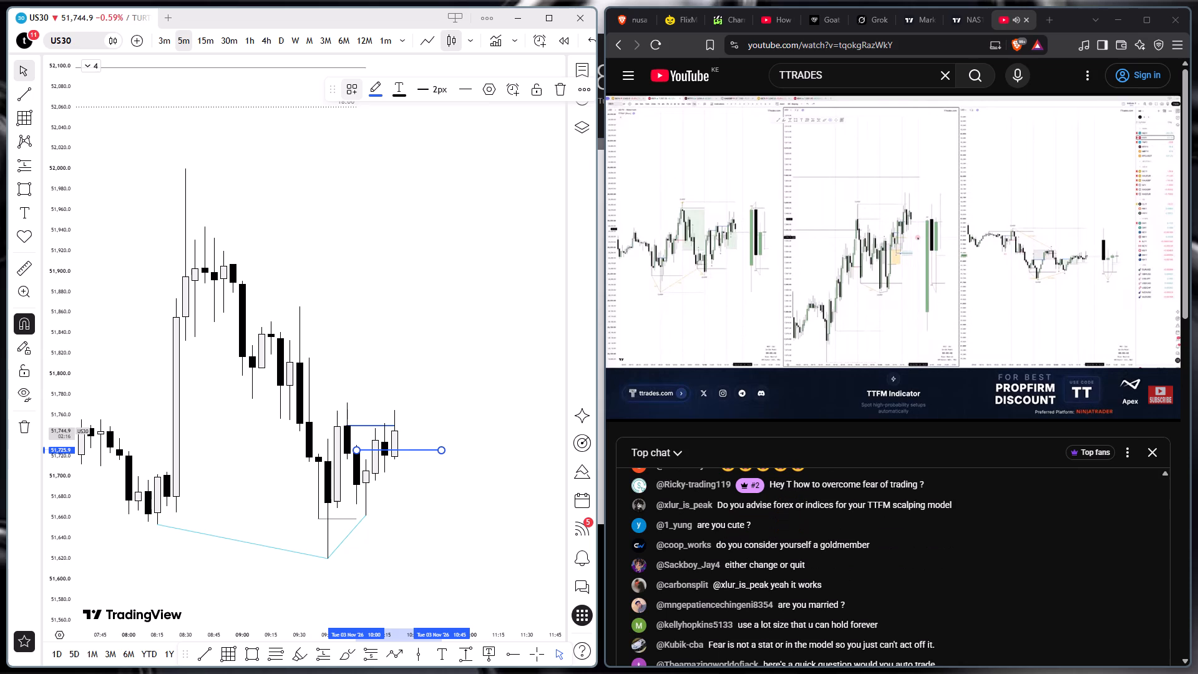
pyautogui.click(361, 198)
pyautogui.click(464, 309)
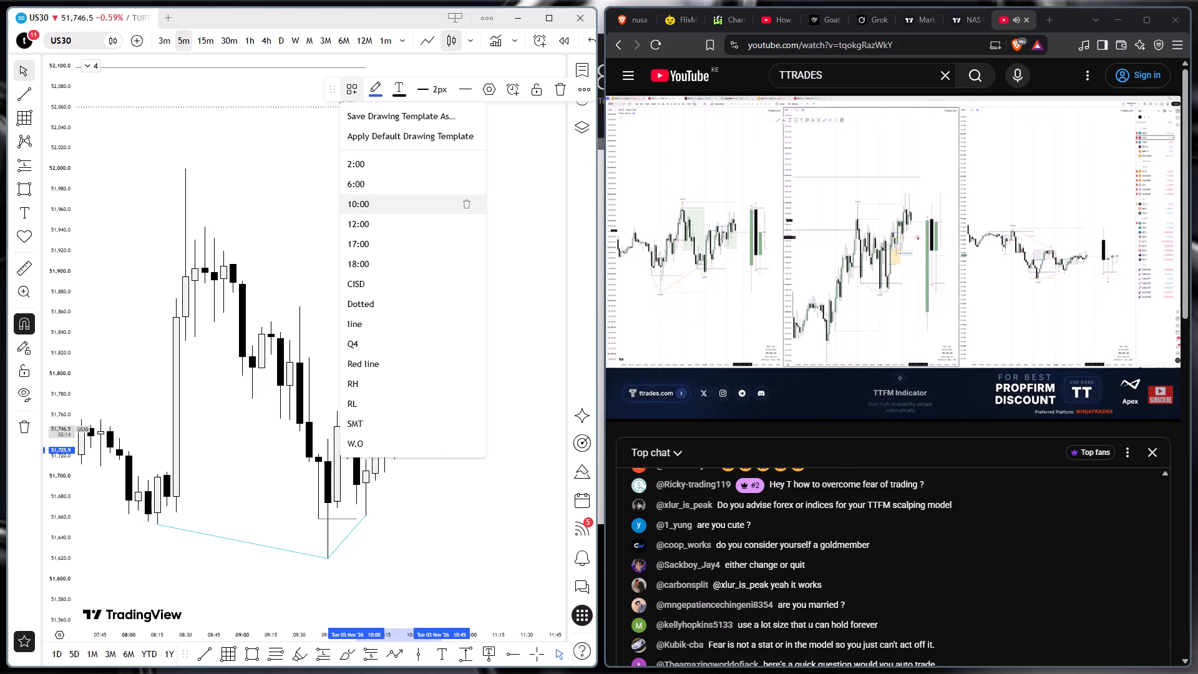
pyautogui.moveTo(441, 450); pyautogui.dragTo(467, 454)
pyautogui.click(477, 484)
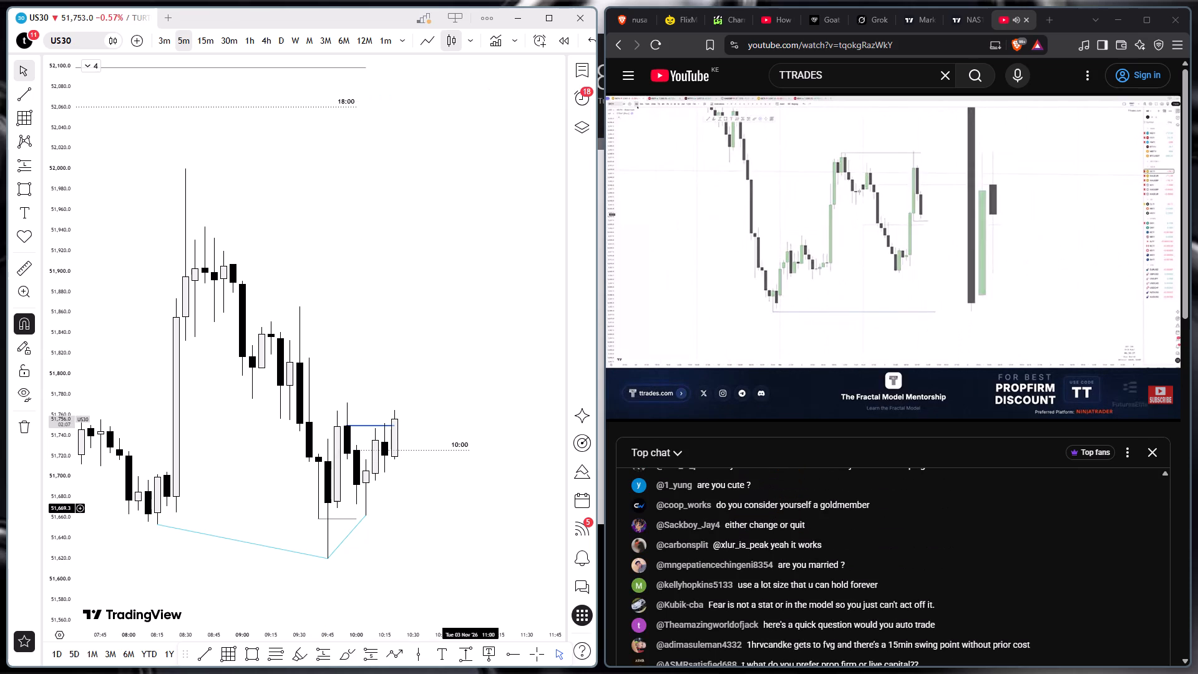